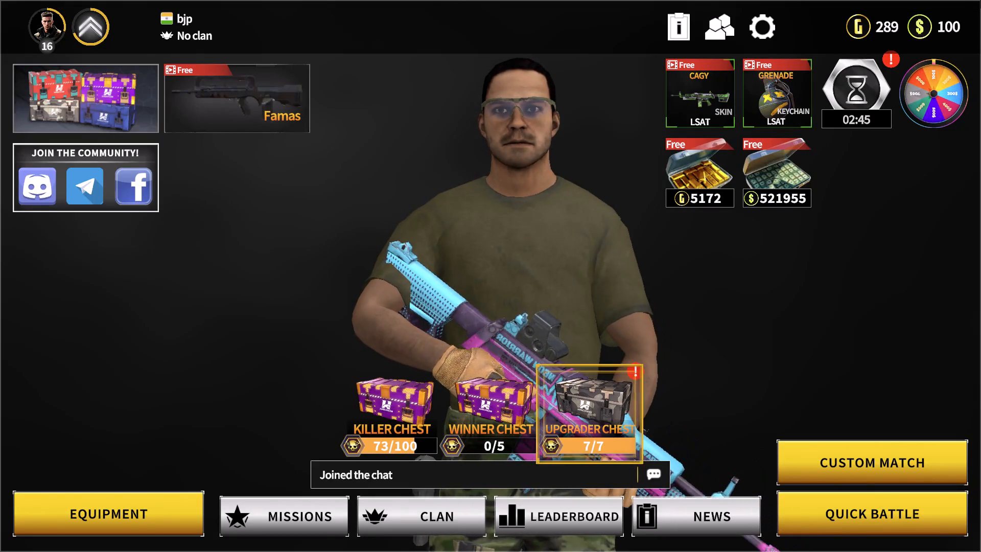
Close the full-screen Hazmob FPS game window and switch to the Vings billing application.
{"action": "key", "text": "Escape"}
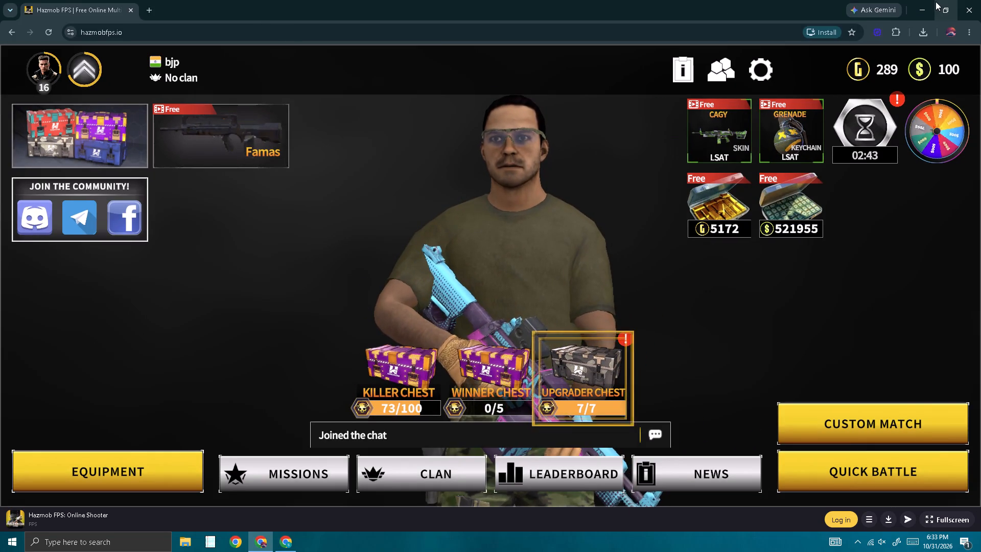
{"action": "left_click_drag", "start_coordinate": [967, 14], "coordinate": [318, 551]}
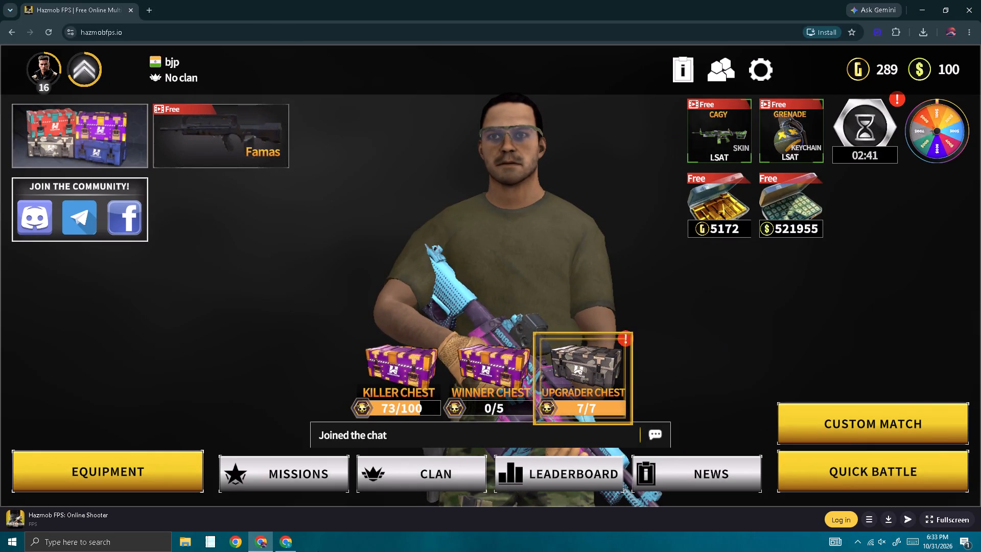
{"action": "left_click_drag", "start_coordinate": [318, 551], "coordinate": [273, 551]}
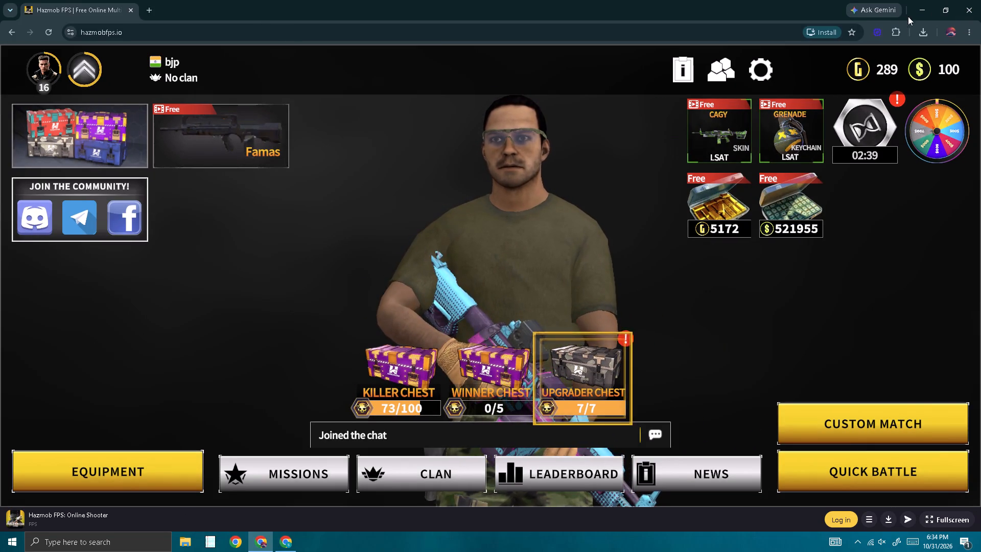
{"action": "left_click", "coordinate": [980, 2]}
{"action": "left_click", "coordinate": [211, 548]}
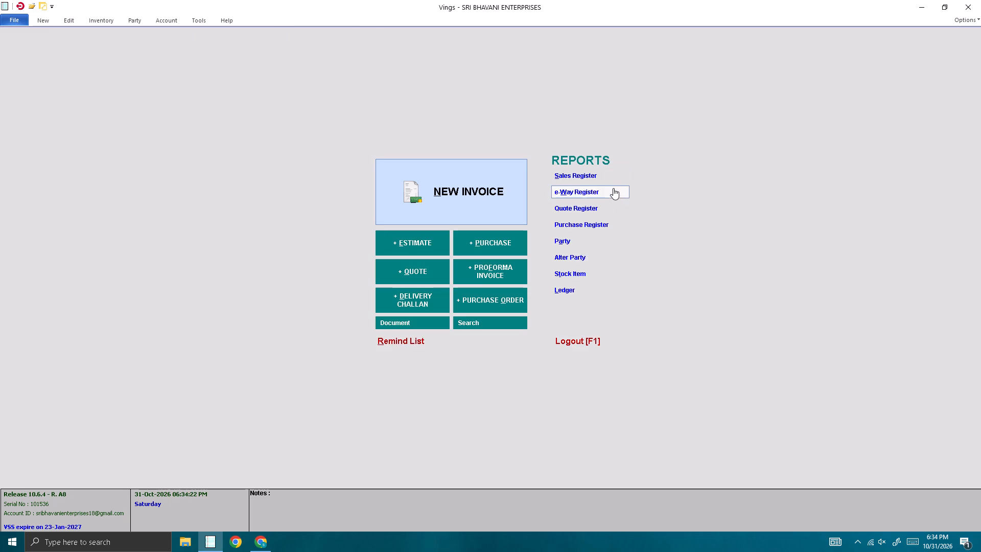
Show the Sales Register for the period starting 01-Oct-2026.
{"action": "left_click", "coordinate": [584, 172]}
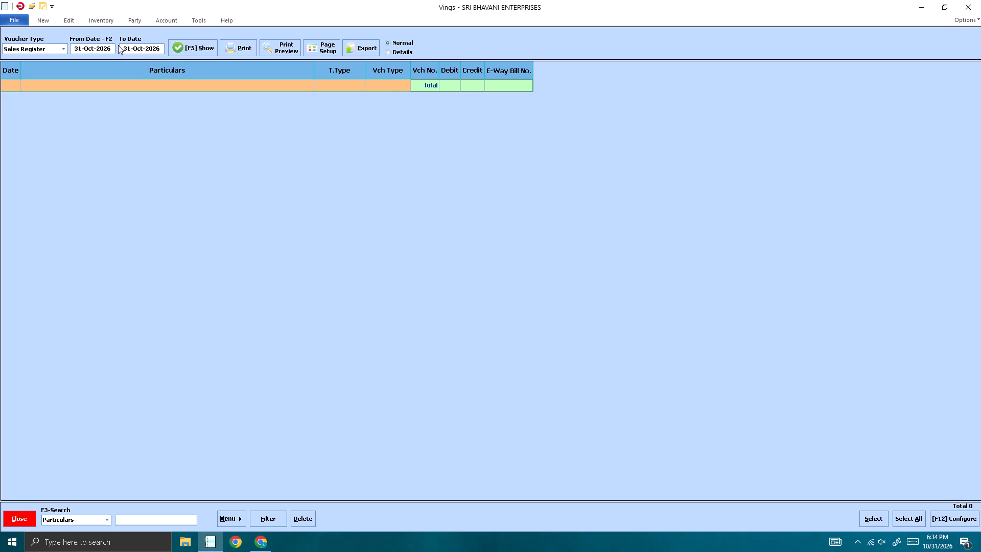
{"action": "left_click", "coordinate": [78, 50]}
{"action": "key", "text": "BackSpace"}
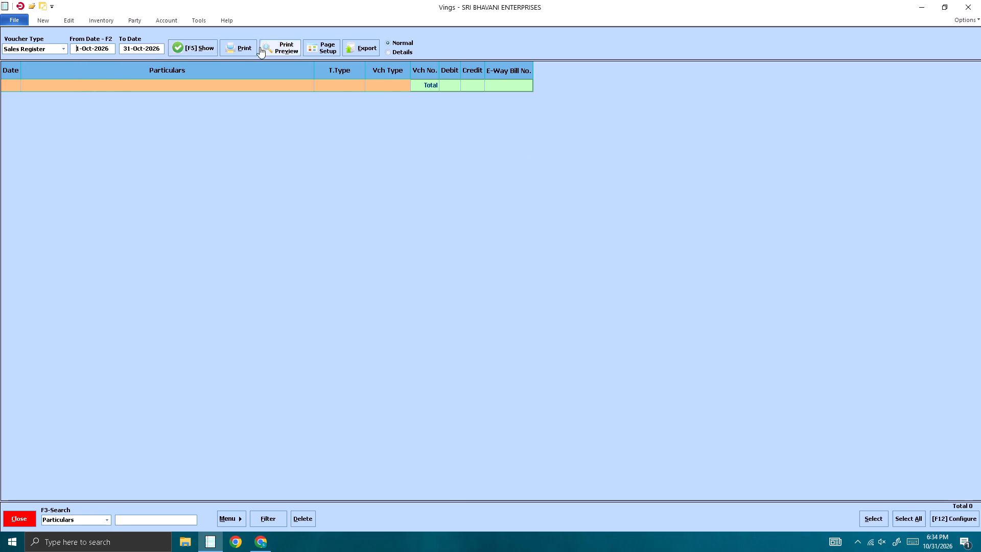
{"action": "left_click", "coordinate": [195, 50]}
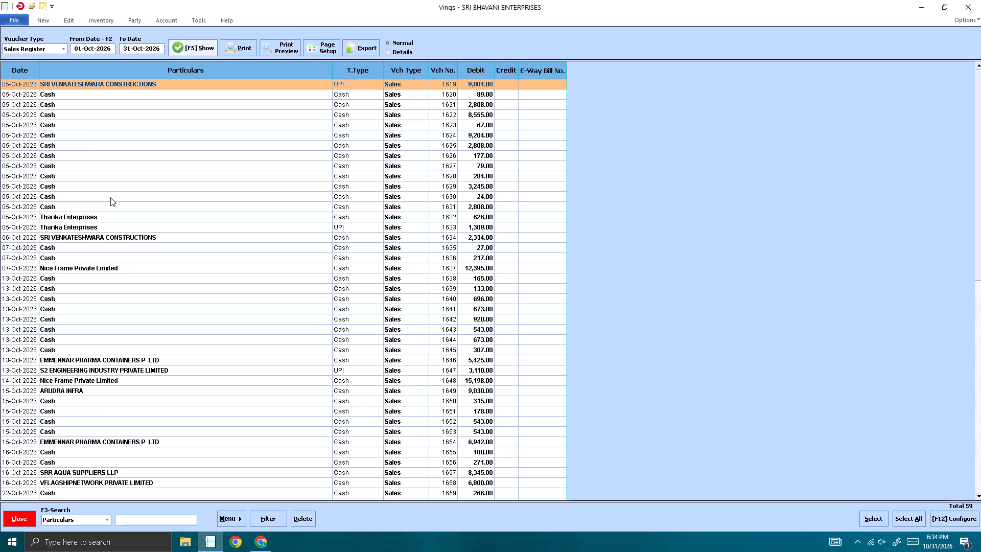
Open the last listed sales voucher, number 1677, and advance from it to the blank sales voucher 1678.
{"action": "scroll", "coordinate": [167, 116], "scroll_direction": "down", "scroll_amount": 9}
{"action": "scroll", "coordinate": [191, 218], "scroll_direction": "down", "scroll_amount": 5}
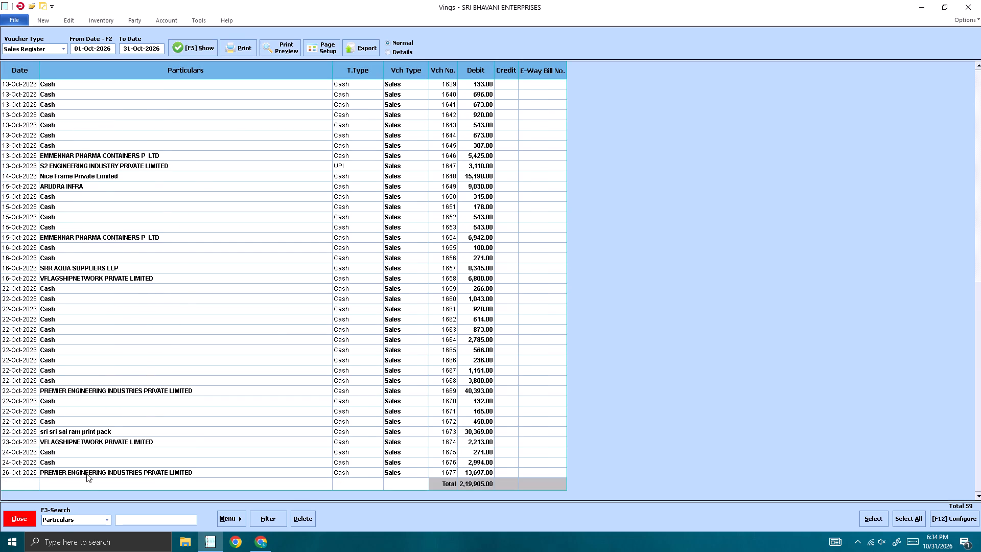
{"action": "double_click", "coordinate": [72, 471]}
{"action": "key", "text": "Return"}
{"action": "left_click", "coordinate": [72, 471]}
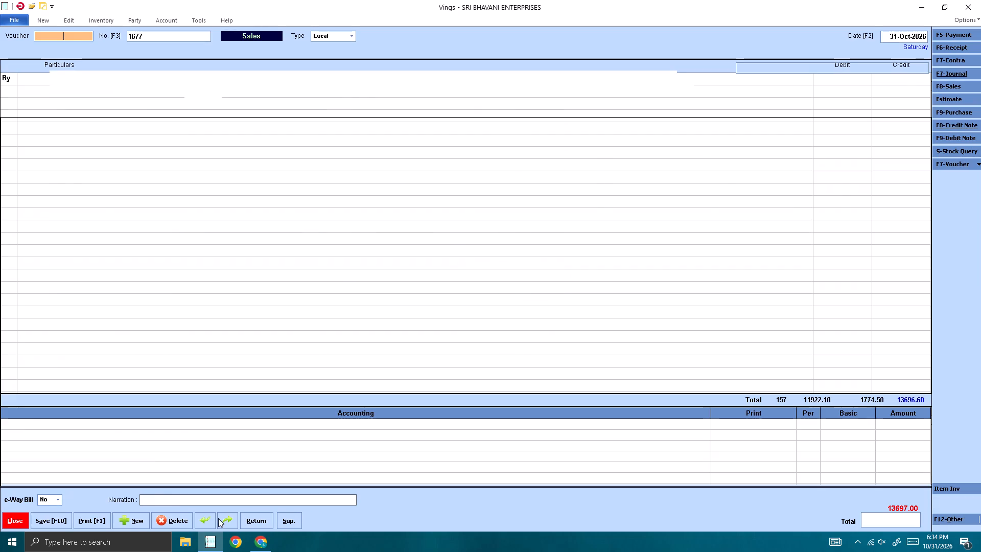
{"action": "left_click", "coordinate": [219, 518]}
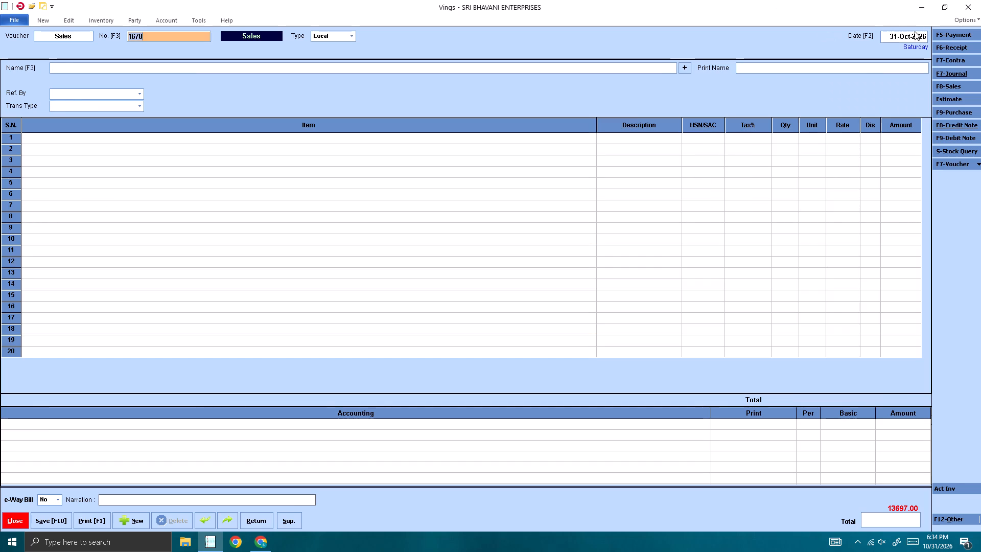
Set the date of sales voucher 1678 to 26-Oct-2026.
{"action": "left_click", "coordinate": [894, 39]}
{"action": "left_click", "coordinate": [899, 35]}
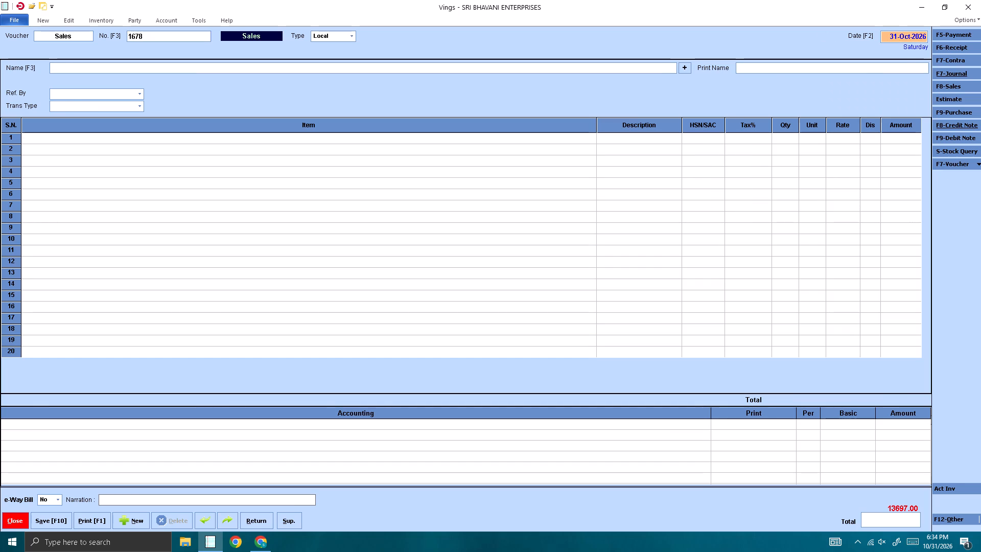
{"action": "left_click", "coordinate": [897, 36]}
{"action": "key", "text": "BackSpace"}
{"action": "key", "text": "BackSpace"}
{"action": "key", "text": "Down"}
{"action": "key", "text": "Right"}
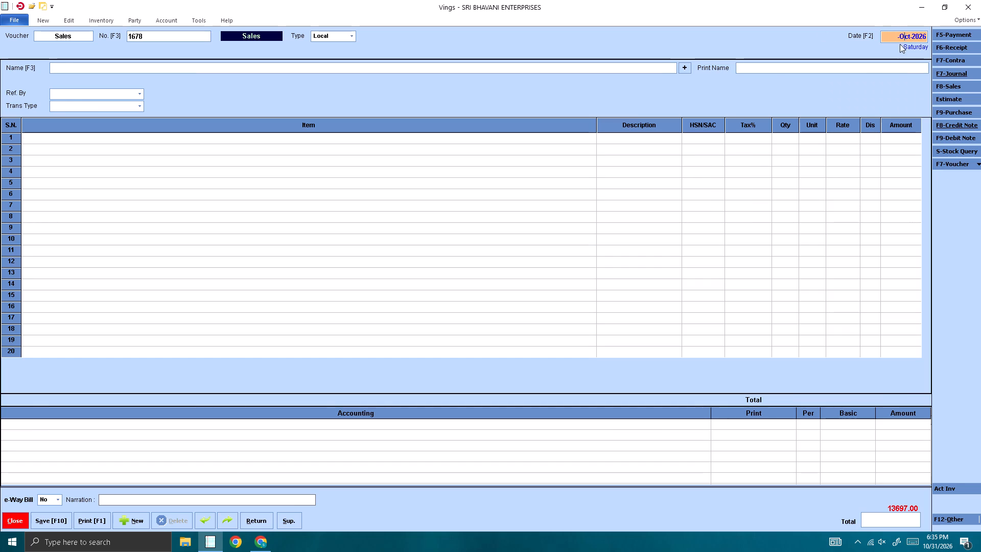
{"action": "left_click", "coordinate": [898, 37]}
{"action": "left_click", "coordinate": [892, 26]}
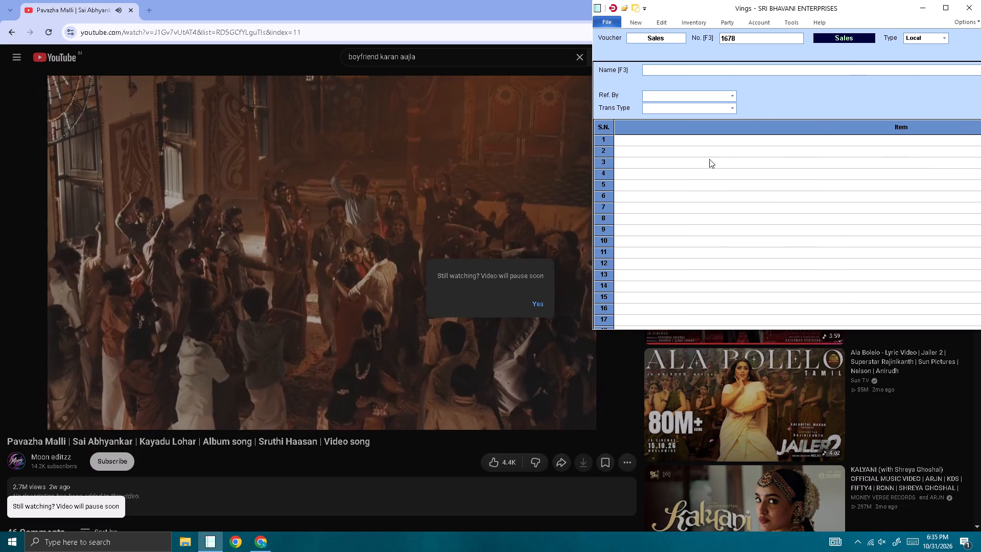
{"action": "left_click", "coordinate": [944, 9]}
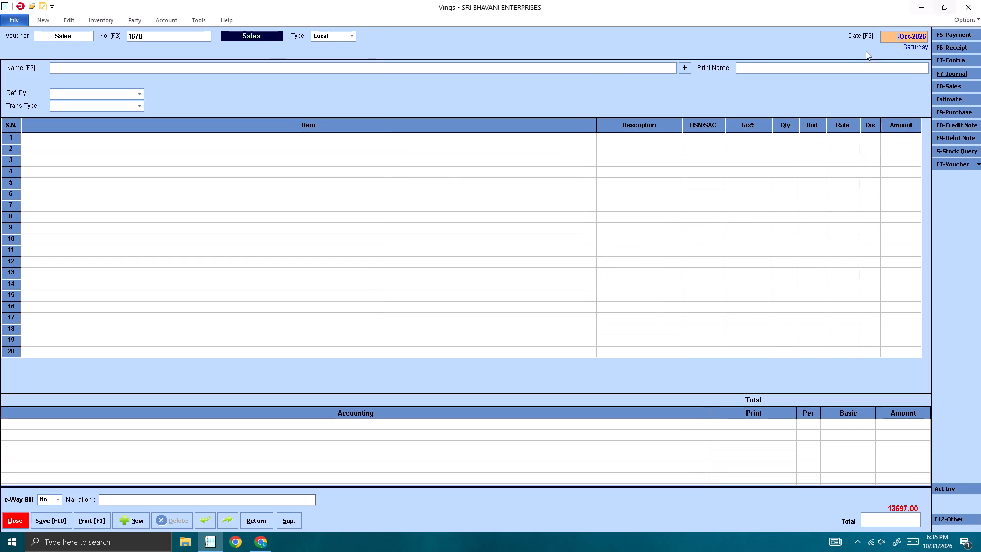
{"action": "left_click", "coordinate": [896, 32]}
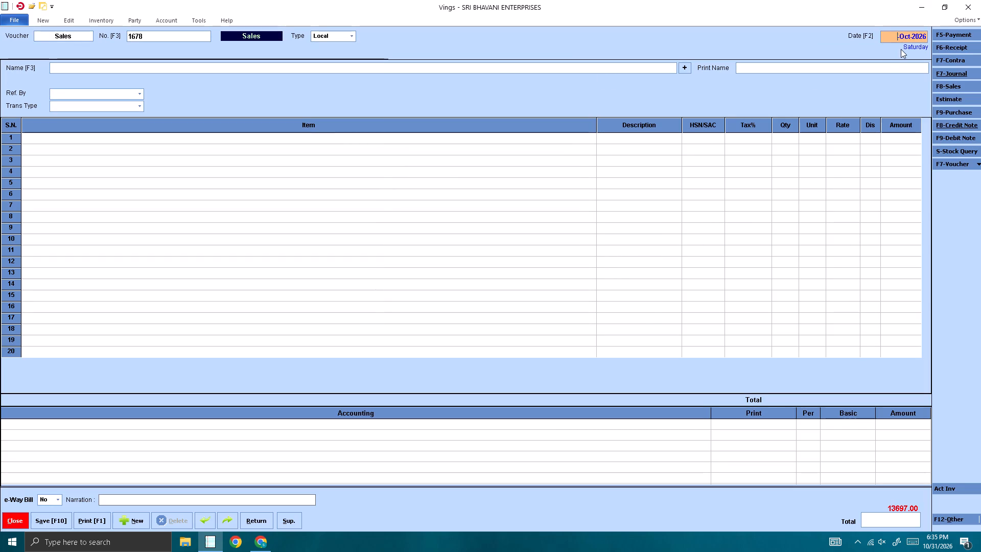
{"action": "type", "text": "26"}
Open a new ledger account form from the voucher's party name field.
{"action": "left_click", "coordinate": [135, 63]}
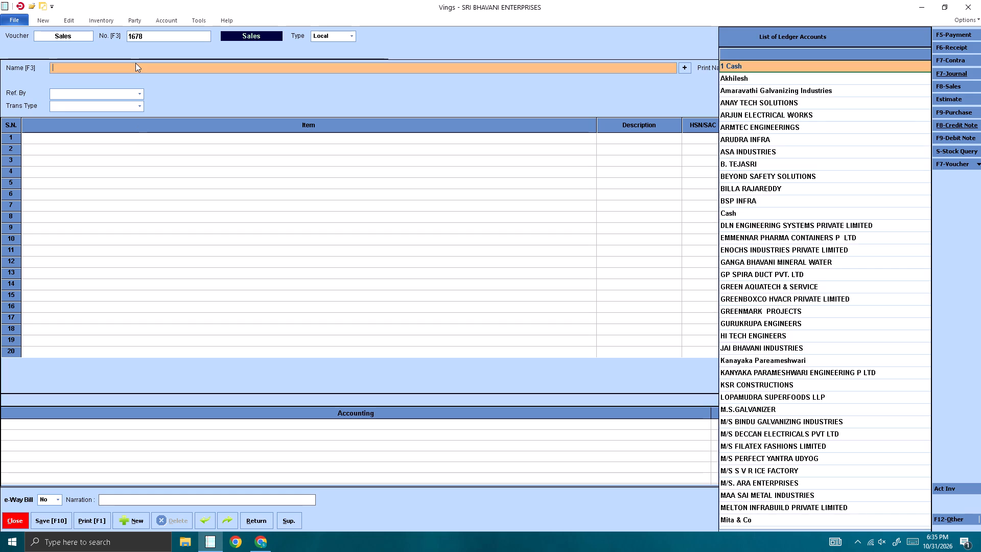
{"action": "key", "text": "F3"}
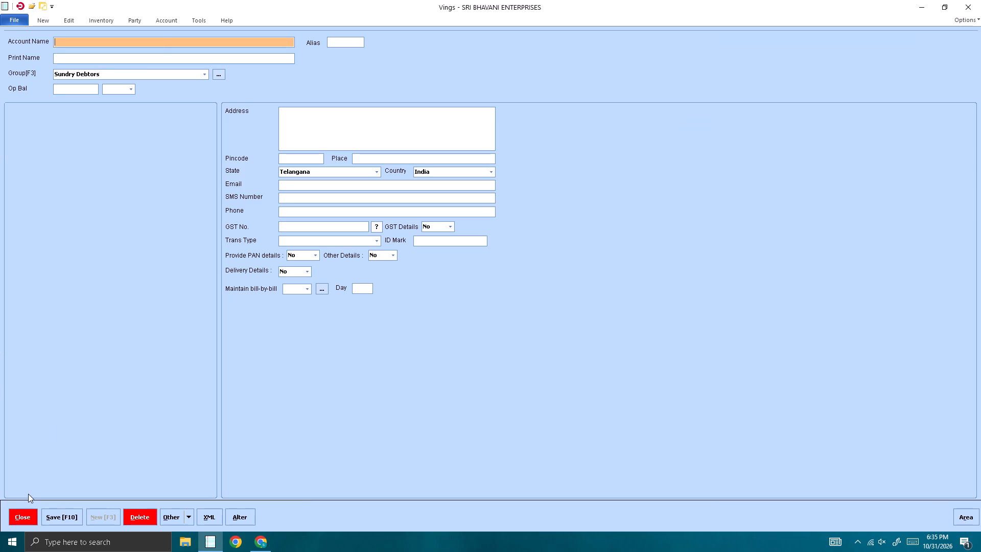
Launch the Kuro application.
{"action": "left_click", "coordinate": [14, 548]}
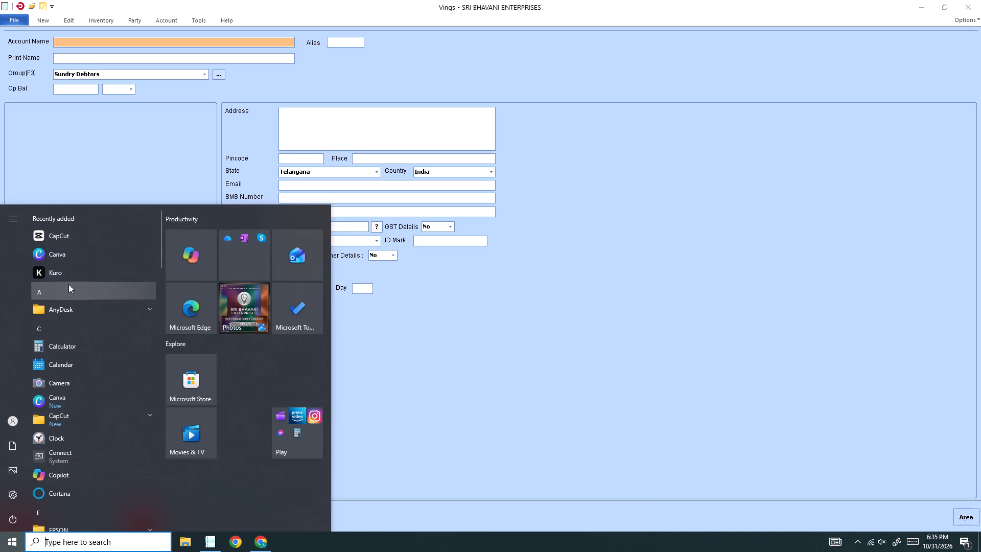
{"action": "double_click", "coordinate": [73, 273]}
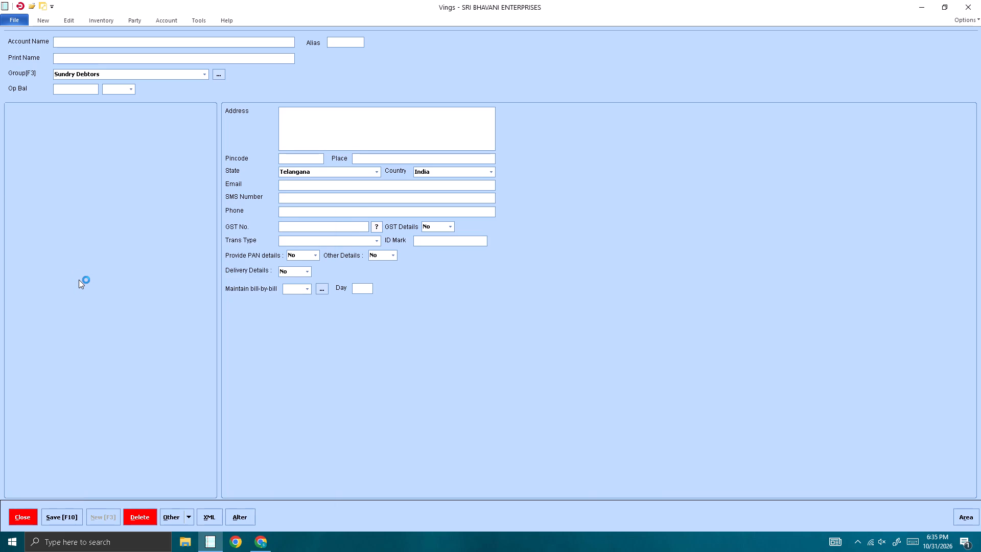
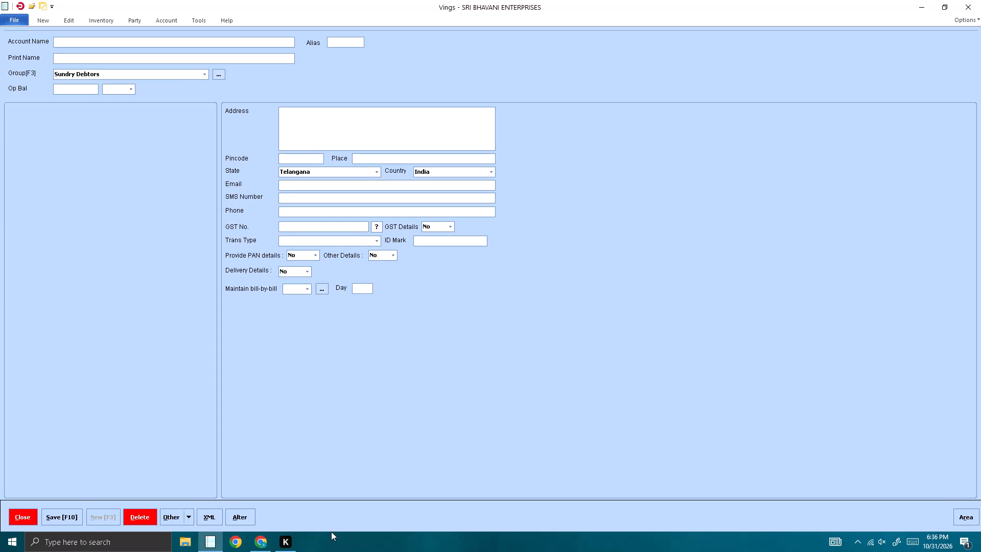
Enter the customer's GST number, fetch the party details for Deztech Solutions from it, and save the new ledger account.
{"action": "left_click", "coordinate": [323, 227]}
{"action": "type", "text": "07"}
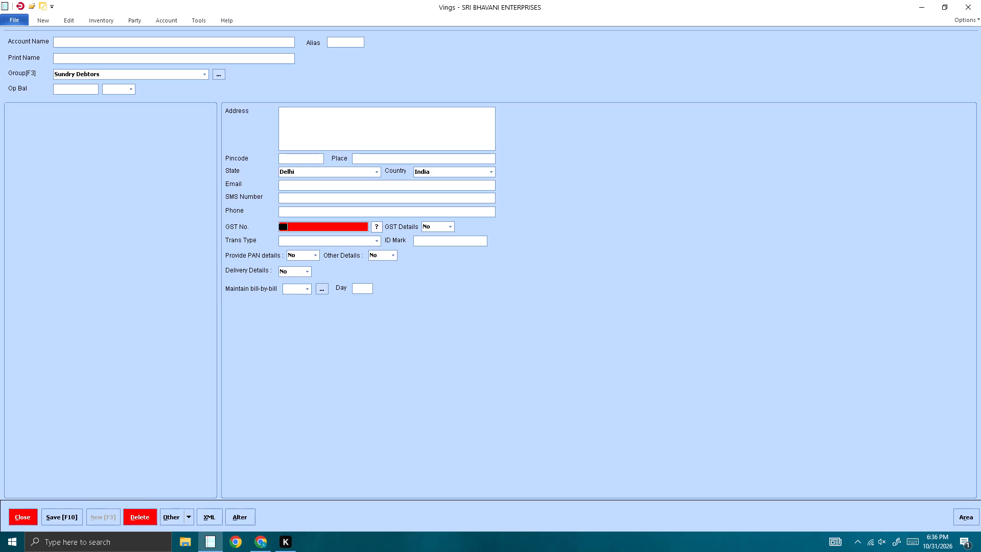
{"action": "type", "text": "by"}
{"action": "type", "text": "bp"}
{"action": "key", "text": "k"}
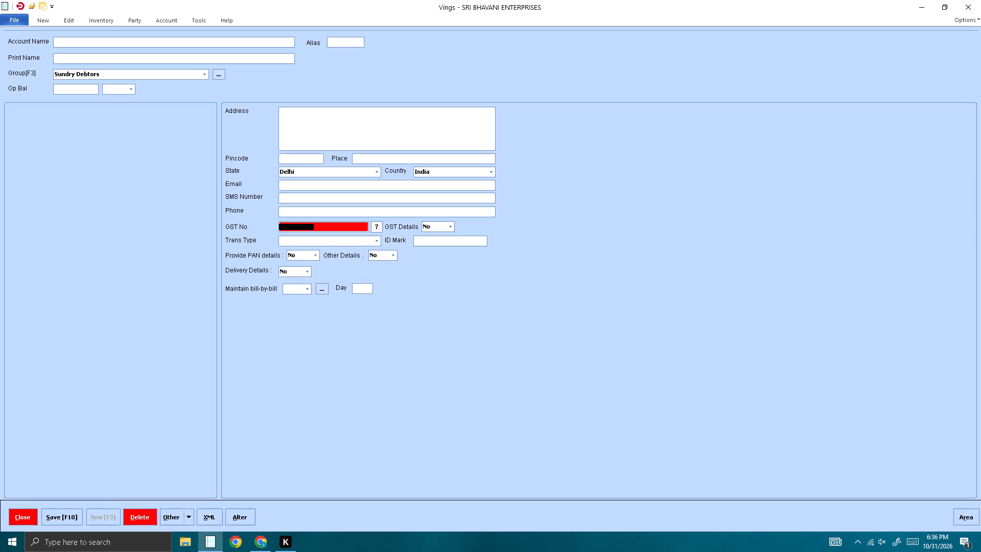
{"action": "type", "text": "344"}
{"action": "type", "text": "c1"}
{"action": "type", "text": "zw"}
{"action": "left_click", "coordinate": [319, 228]}
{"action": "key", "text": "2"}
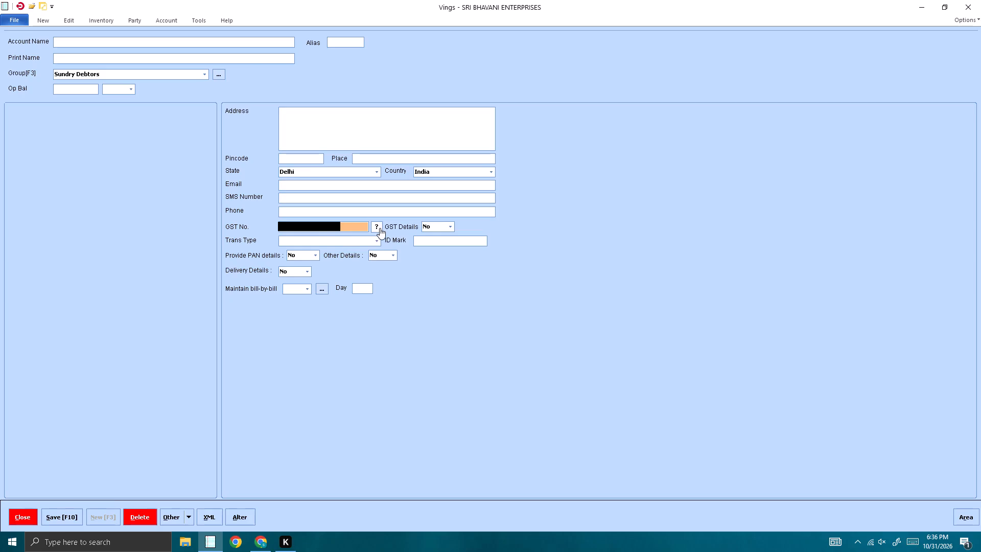
{"action": "left_click", "coordinate": [380, 228]}
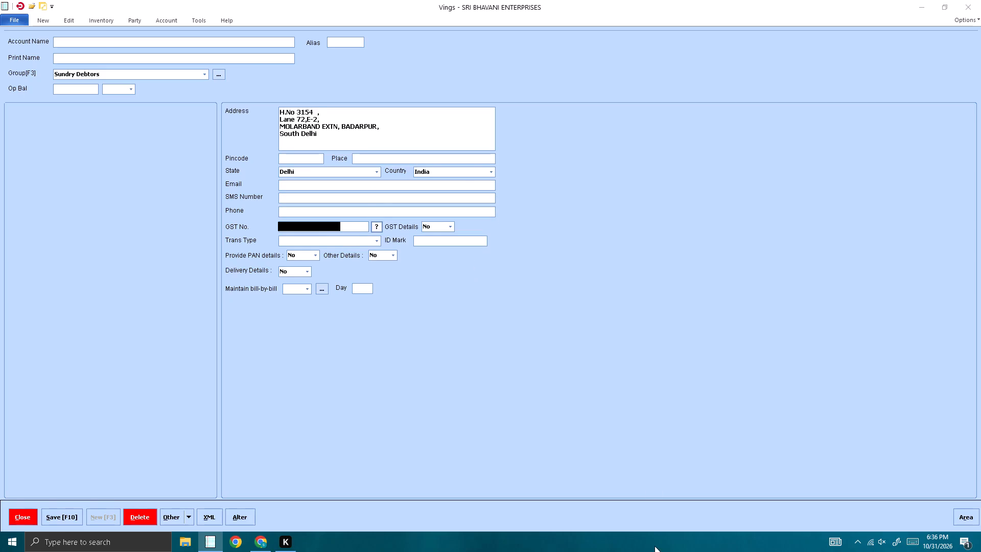
{"action": "left_click", "coordinate": [547, 367]}
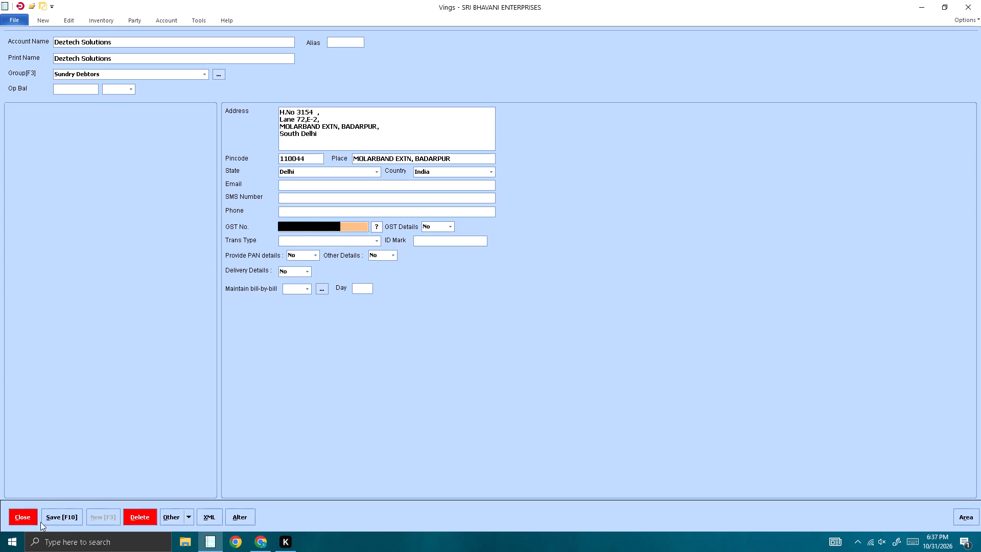
{"action": "left_click", "coordinate": [67, 516]}
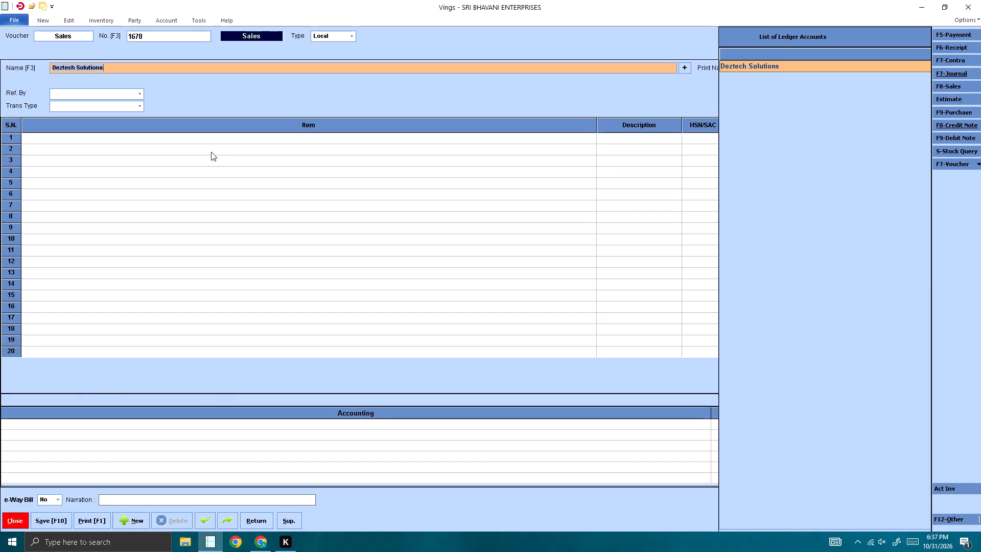
Accept Deztech Solutions as the voucher's party and go through both buyer's details forms without adding anything, with transaction type Cash.
{"action": "key", "text": "Return"}
{"action": "key", "text": "Return"}
{"action": "key", "text": "Return"}
{"action": "key", "text": "Return"}
{"action": "key", "text": "Return"}
{"action": "key", "text": "Return"}
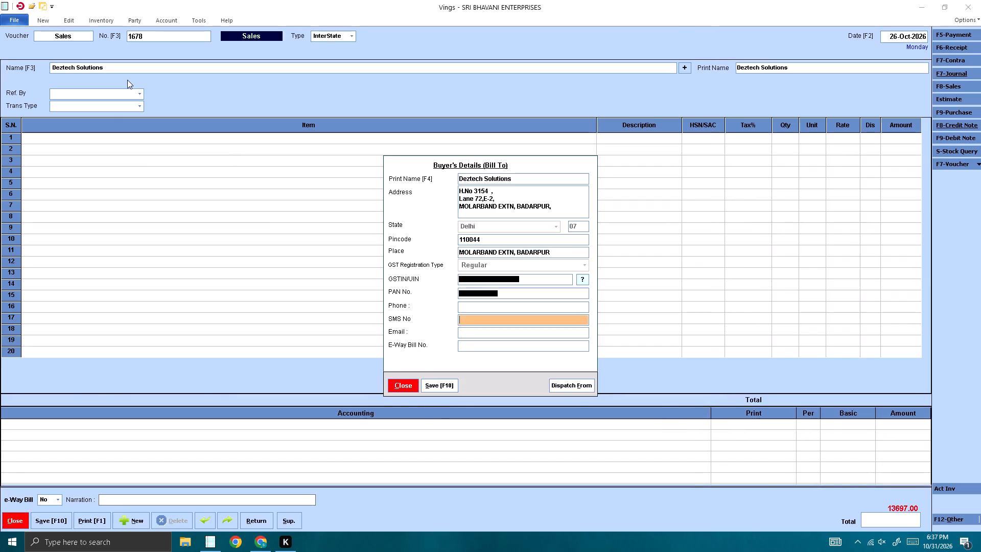
{"action": "key", "text": "Return"}
{"action": "key", "text": "Return"}
{"action": "key", "text": "Return"}
{"action": "key", "text": "Return"}
{"action": "key", "text": "Tab"}
{"action": "key", "text": "Return"}
{"action": "key", "text": "Tab"}
{"action": "key", "text": "Tab"}
{"action": "key", "text": "Return"}
{"action": "key", "text": "Return"}
{"action": "key", "text": "Tab"}
{"action": "key", "text": "Tab"}
{"action": "key", "text": "Return"}
{"action": "key", "text": "Tab"}
{"action": "key", "text": "Return"}
{"action": "key", "text": "Tab"}
{"action": "key", "text": "Return"}
{"action": "key", "text": "Return"}
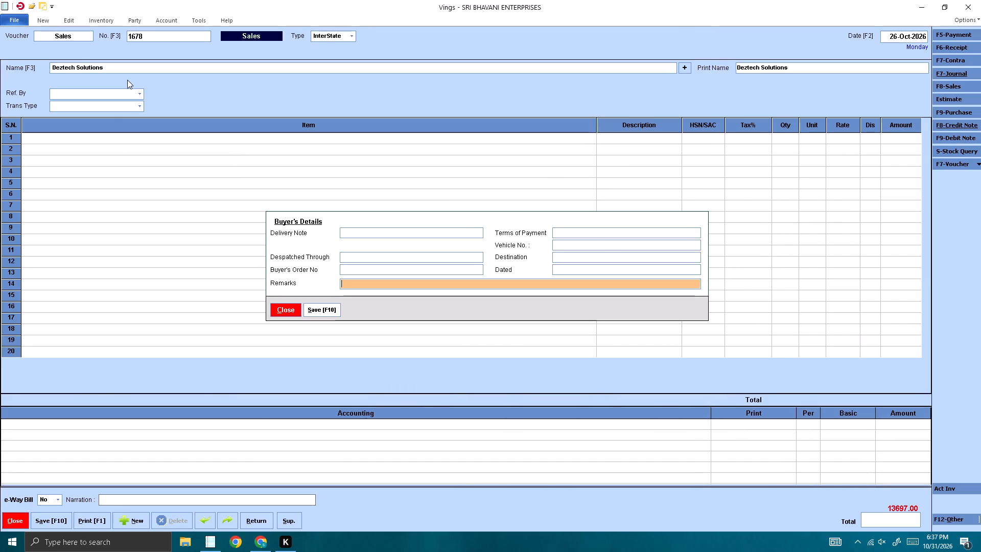
{"action": "key", "text": "Return"}
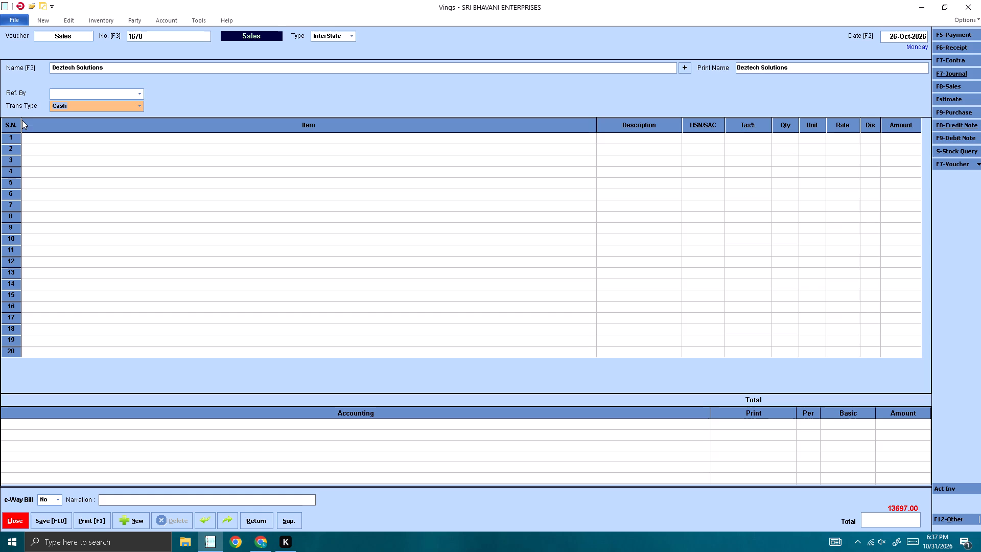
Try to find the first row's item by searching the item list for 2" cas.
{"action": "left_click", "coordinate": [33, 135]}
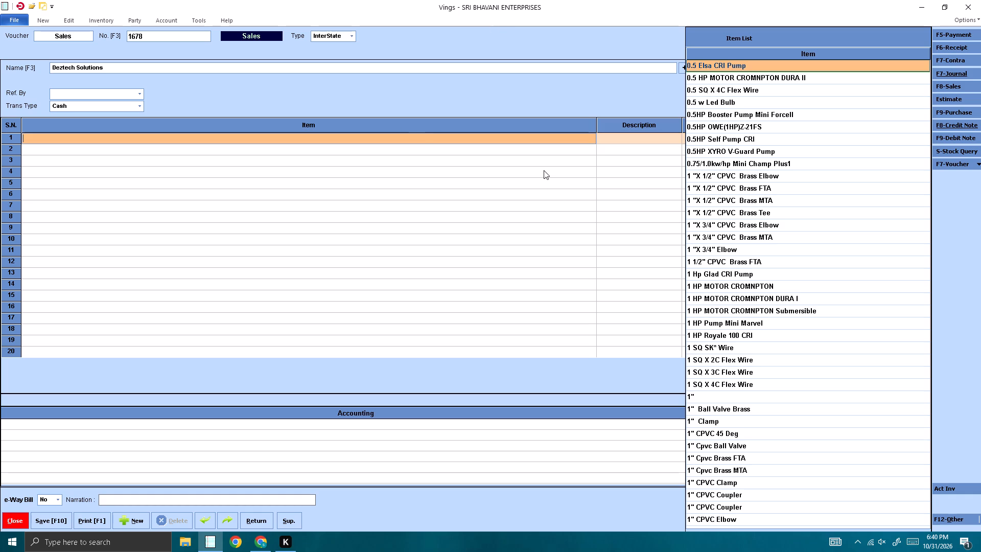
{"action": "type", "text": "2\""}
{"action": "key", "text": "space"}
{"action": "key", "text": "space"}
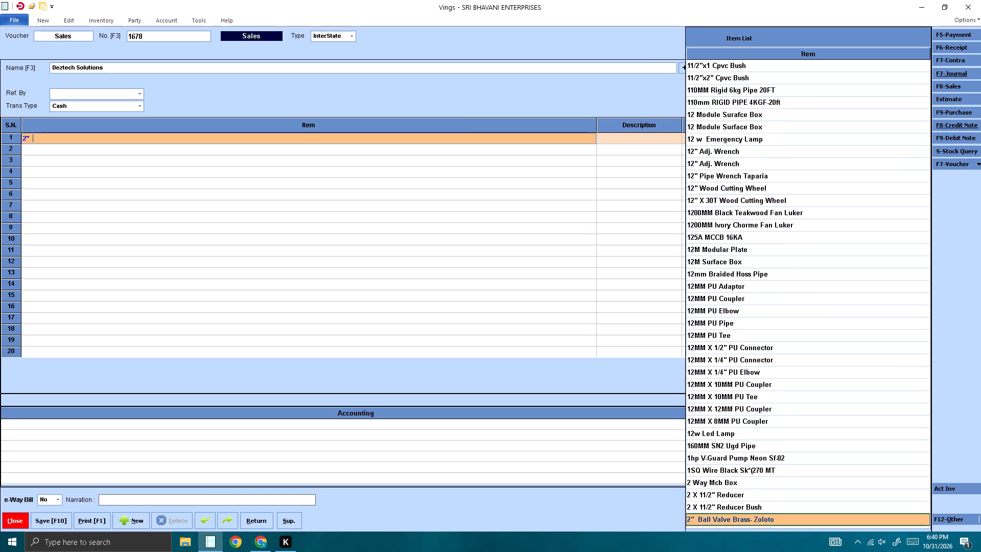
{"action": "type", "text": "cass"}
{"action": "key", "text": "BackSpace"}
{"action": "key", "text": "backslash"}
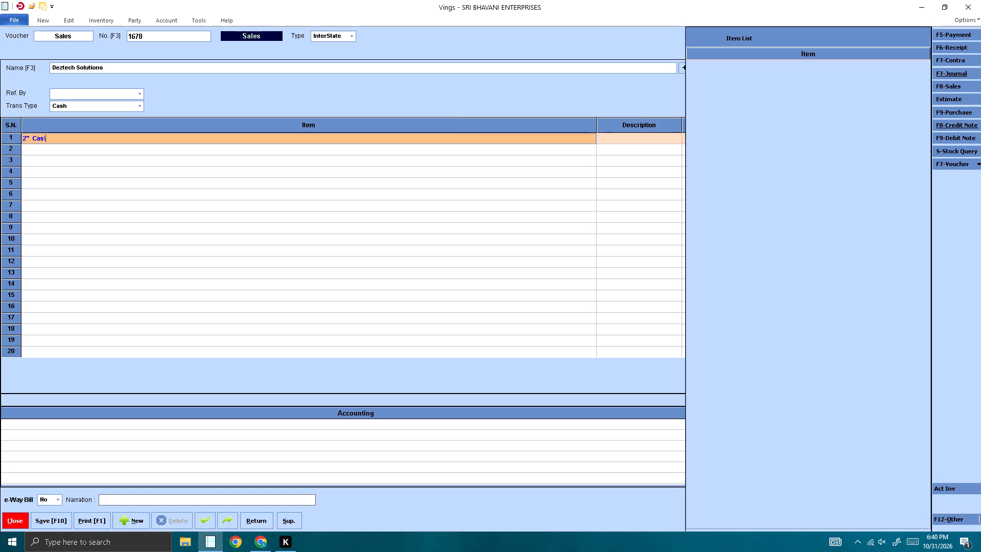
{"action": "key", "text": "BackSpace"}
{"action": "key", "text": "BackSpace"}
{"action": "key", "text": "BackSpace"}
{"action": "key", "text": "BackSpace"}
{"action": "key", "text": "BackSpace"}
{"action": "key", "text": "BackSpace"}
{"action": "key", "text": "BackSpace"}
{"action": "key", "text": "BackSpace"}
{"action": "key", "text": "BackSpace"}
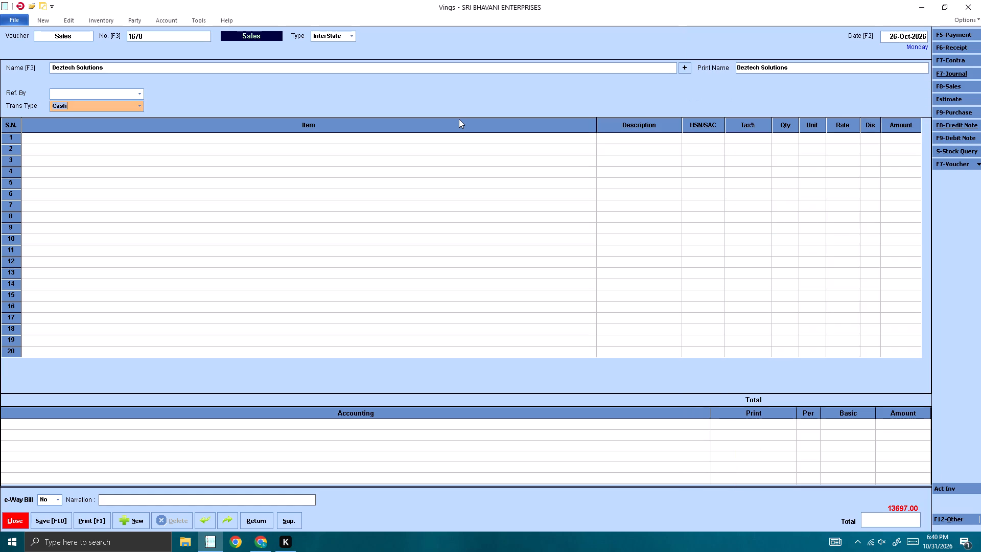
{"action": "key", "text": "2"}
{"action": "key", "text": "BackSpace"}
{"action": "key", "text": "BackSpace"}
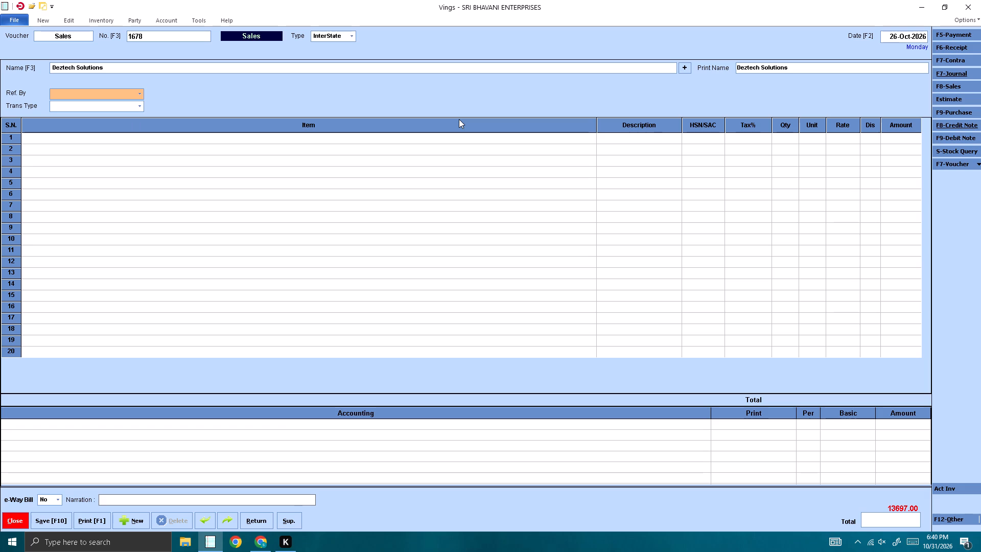
Keep transaction type Cash and add Cassing Capping 50mm as the first item with quantity 2, found by searching for 50mm.
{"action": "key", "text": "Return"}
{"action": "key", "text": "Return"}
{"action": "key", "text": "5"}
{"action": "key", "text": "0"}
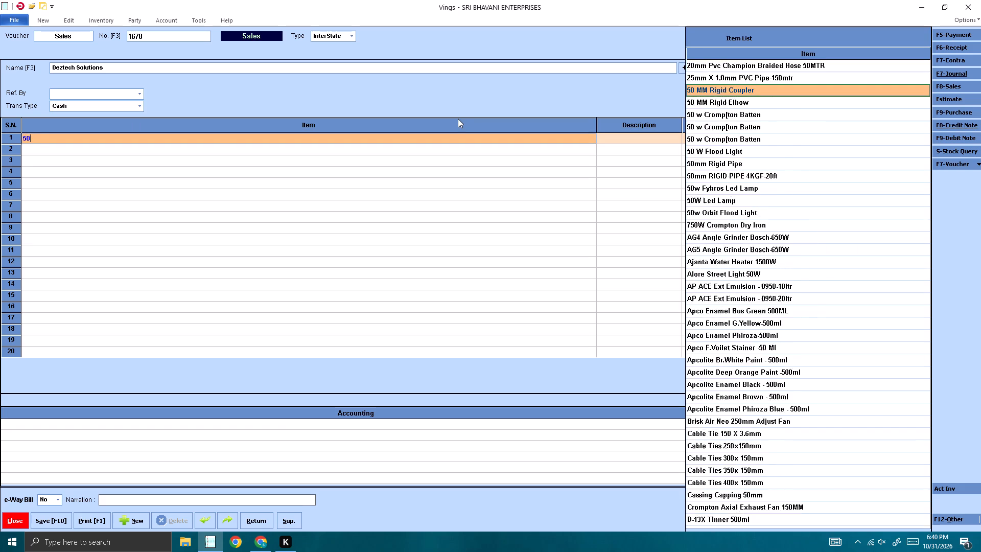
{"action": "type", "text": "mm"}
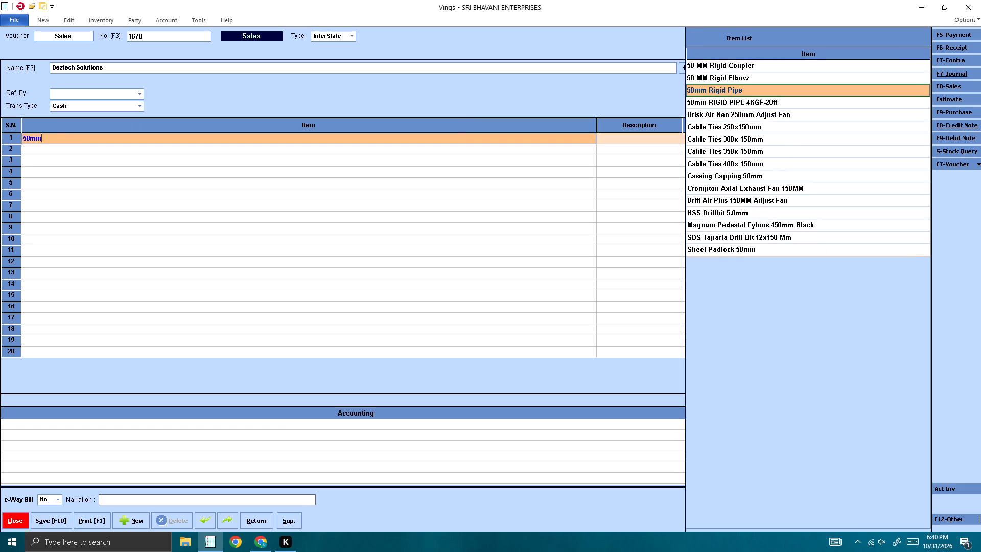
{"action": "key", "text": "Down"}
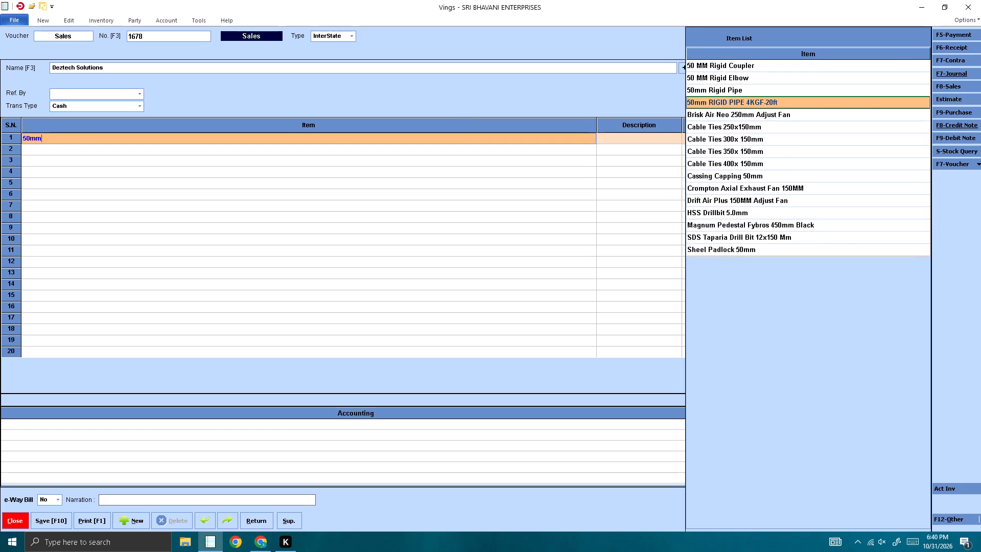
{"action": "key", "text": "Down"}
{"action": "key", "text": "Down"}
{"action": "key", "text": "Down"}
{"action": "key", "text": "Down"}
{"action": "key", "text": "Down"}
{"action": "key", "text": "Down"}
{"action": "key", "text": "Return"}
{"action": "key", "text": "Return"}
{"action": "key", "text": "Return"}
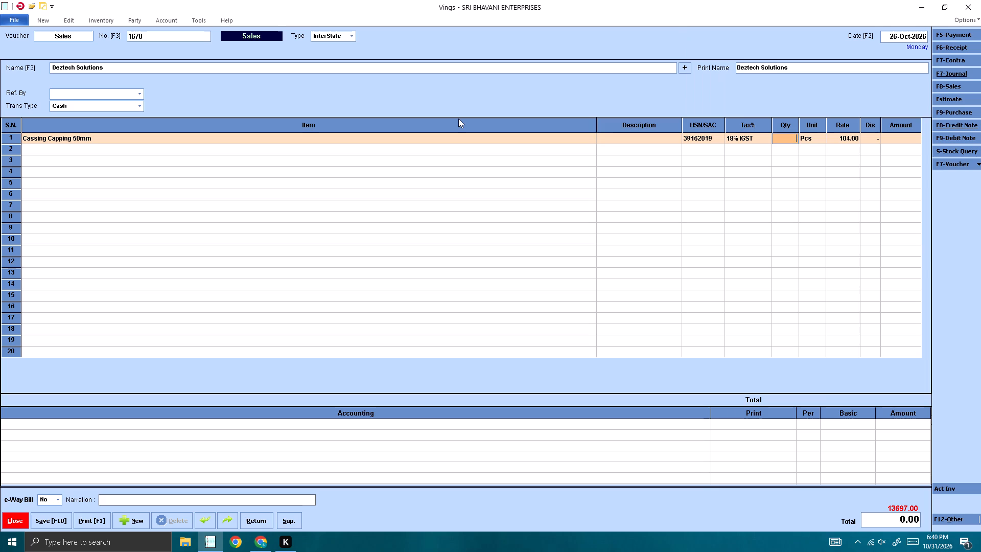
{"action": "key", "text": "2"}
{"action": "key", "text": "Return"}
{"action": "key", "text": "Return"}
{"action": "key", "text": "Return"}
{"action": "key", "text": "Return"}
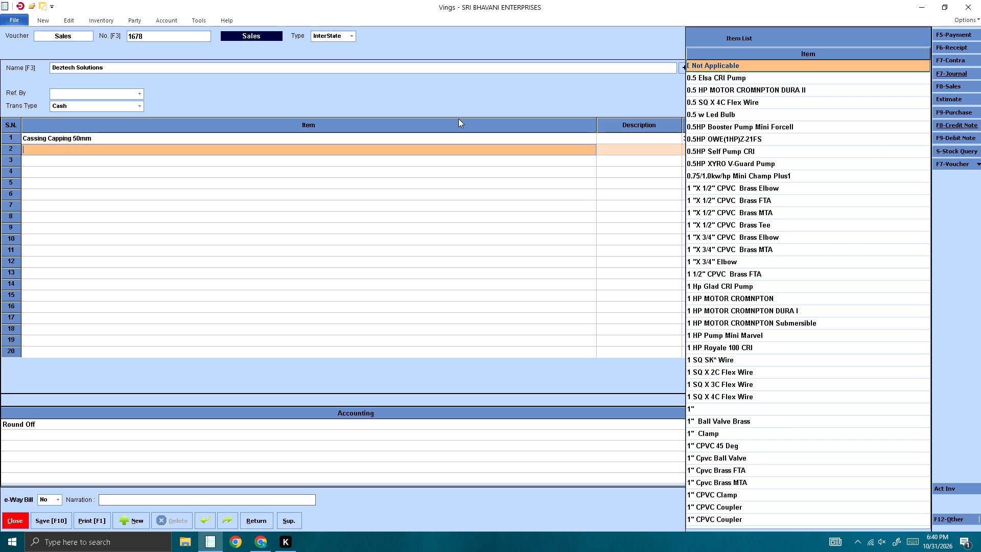
Set the quantity of Cassing Capping 50mm to 20.
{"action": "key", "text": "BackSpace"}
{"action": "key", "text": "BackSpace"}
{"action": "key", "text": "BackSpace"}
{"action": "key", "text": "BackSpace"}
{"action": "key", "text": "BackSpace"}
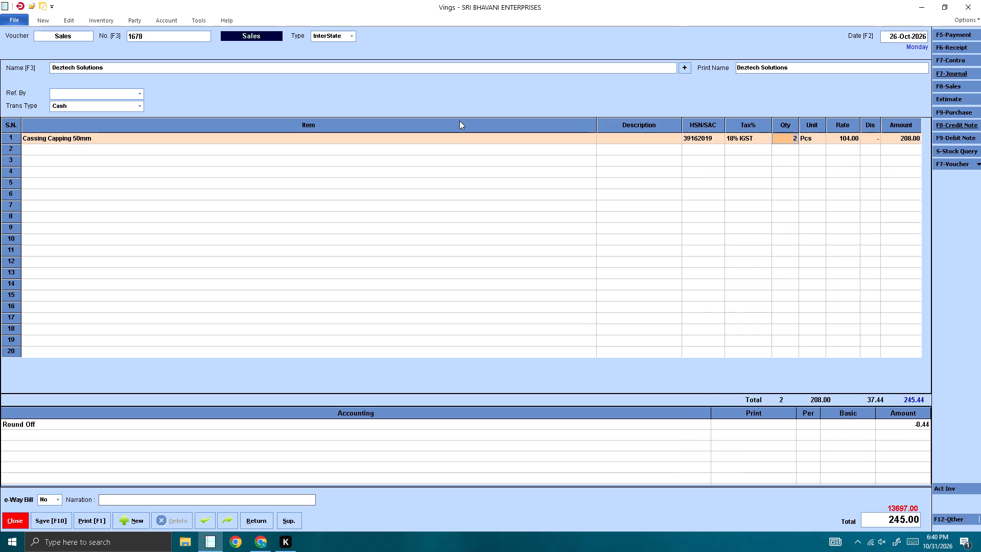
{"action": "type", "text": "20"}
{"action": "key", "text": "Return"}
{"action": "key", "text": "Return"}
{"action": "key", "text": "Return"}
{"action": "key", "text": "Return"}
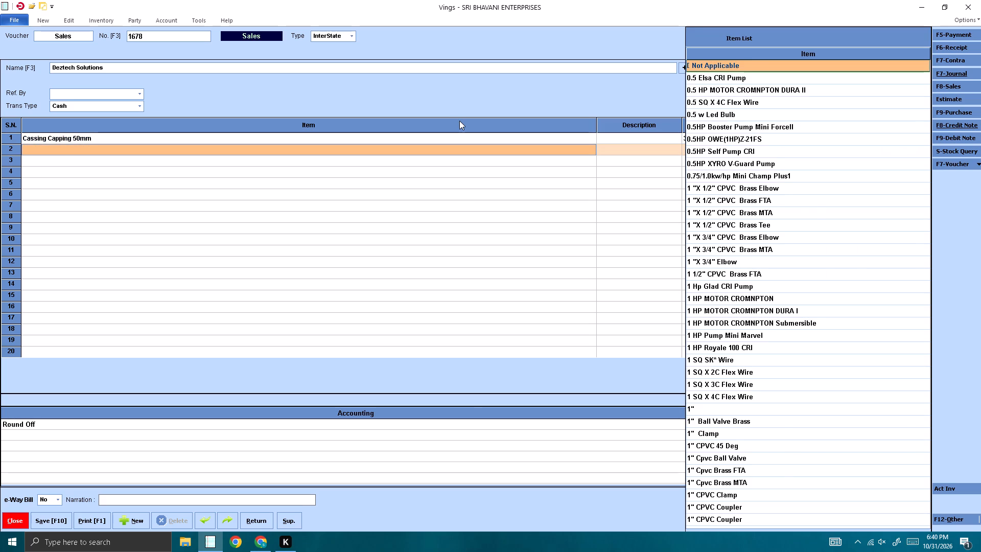
Search the item list for a 3" pipe for the second row.
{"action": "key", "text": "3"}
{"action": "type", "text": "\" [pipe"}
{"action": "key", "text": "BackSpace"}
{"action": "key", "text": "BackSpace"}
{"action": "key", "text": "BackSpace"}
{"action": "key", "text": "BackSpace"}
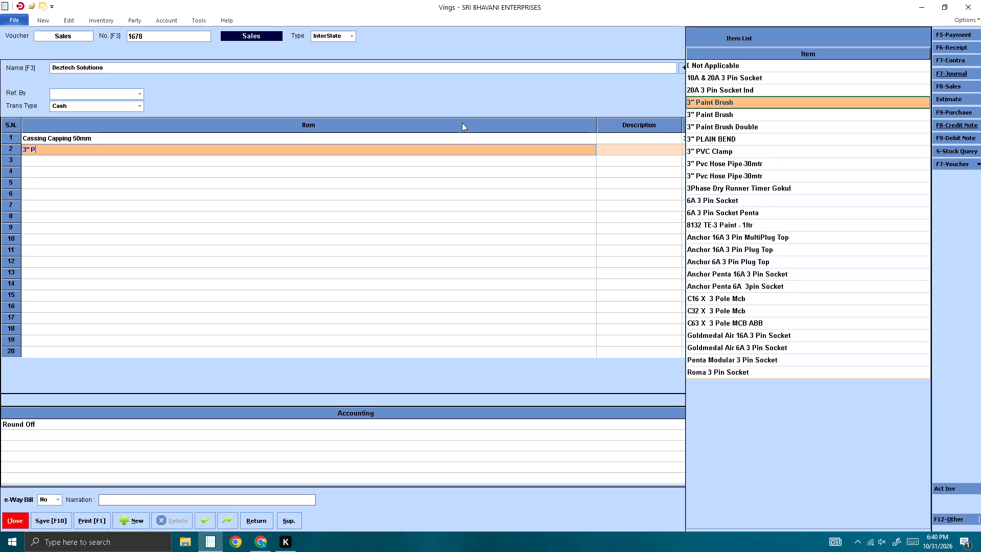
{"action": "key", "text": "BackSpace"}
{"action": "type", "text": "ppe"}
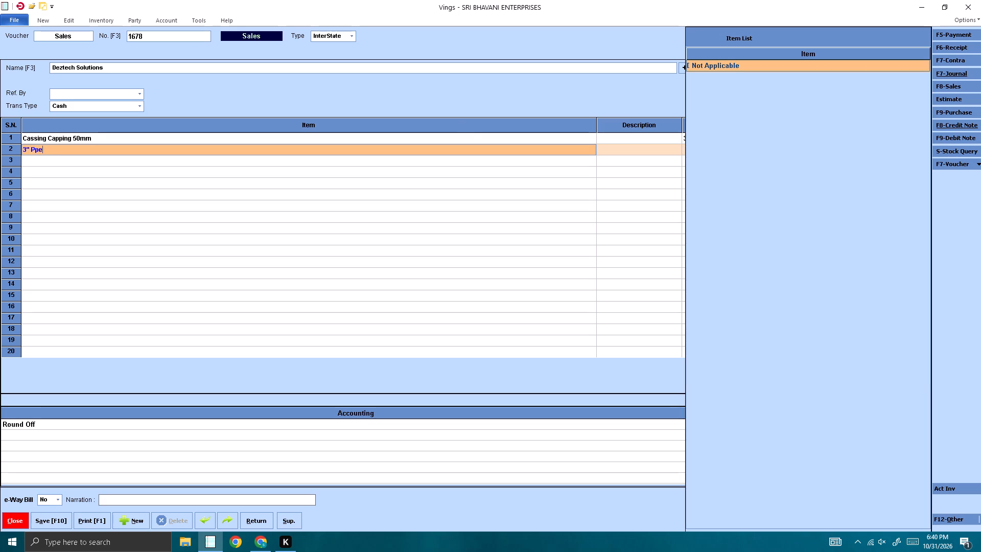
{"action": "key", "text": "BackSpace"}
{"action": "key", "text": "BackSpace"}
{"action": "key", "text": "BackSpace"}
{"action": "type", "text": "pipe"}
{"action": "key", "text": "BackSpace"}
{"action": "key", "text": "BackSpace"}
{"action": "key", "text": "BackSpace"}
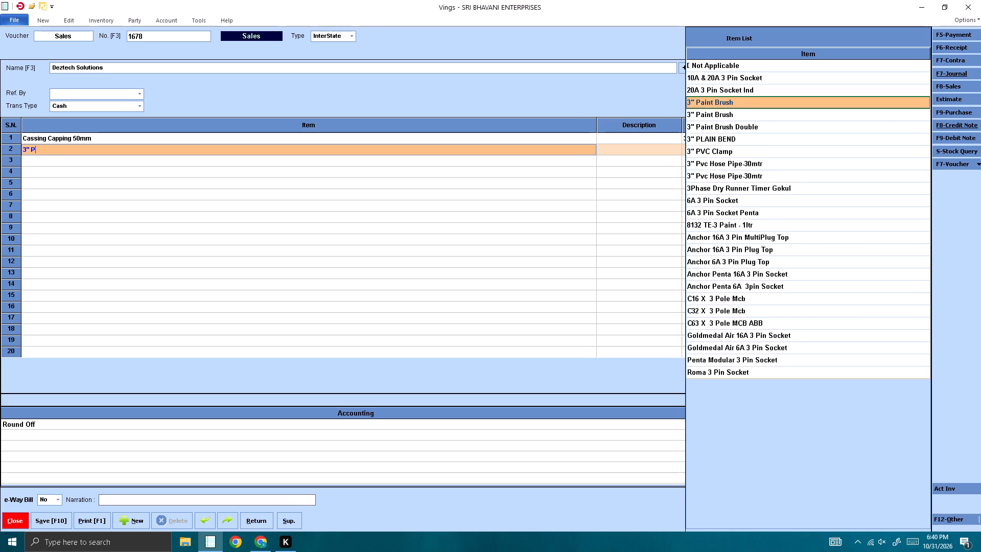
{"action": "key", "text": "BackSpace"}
Narrow the 3" search to SWR and add the first-listed 3" SWR S/S PIPE as the second item with quantity 5.
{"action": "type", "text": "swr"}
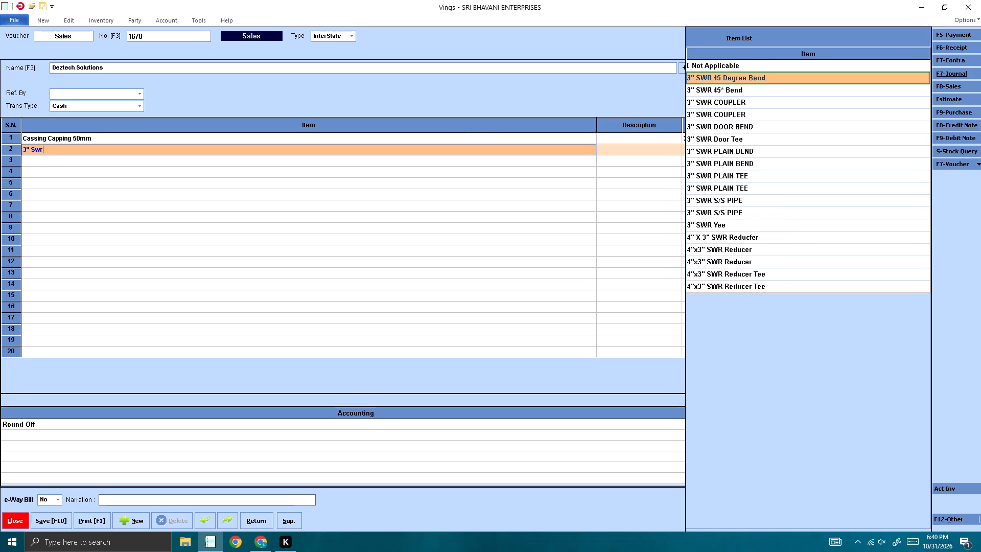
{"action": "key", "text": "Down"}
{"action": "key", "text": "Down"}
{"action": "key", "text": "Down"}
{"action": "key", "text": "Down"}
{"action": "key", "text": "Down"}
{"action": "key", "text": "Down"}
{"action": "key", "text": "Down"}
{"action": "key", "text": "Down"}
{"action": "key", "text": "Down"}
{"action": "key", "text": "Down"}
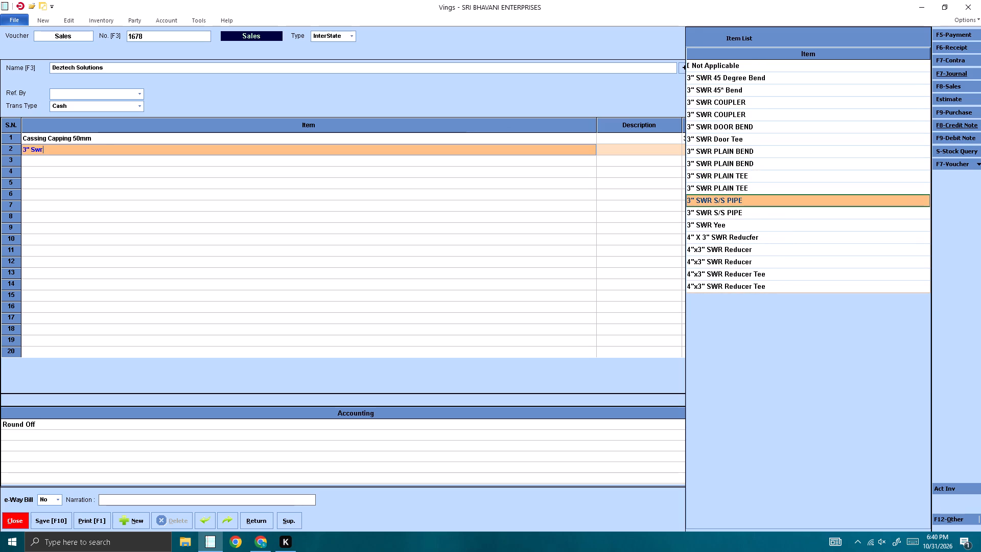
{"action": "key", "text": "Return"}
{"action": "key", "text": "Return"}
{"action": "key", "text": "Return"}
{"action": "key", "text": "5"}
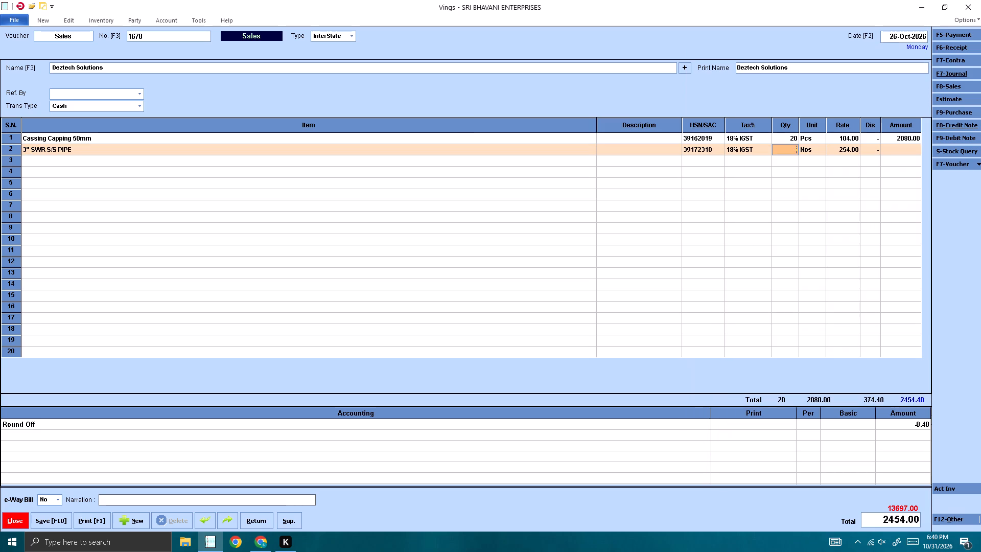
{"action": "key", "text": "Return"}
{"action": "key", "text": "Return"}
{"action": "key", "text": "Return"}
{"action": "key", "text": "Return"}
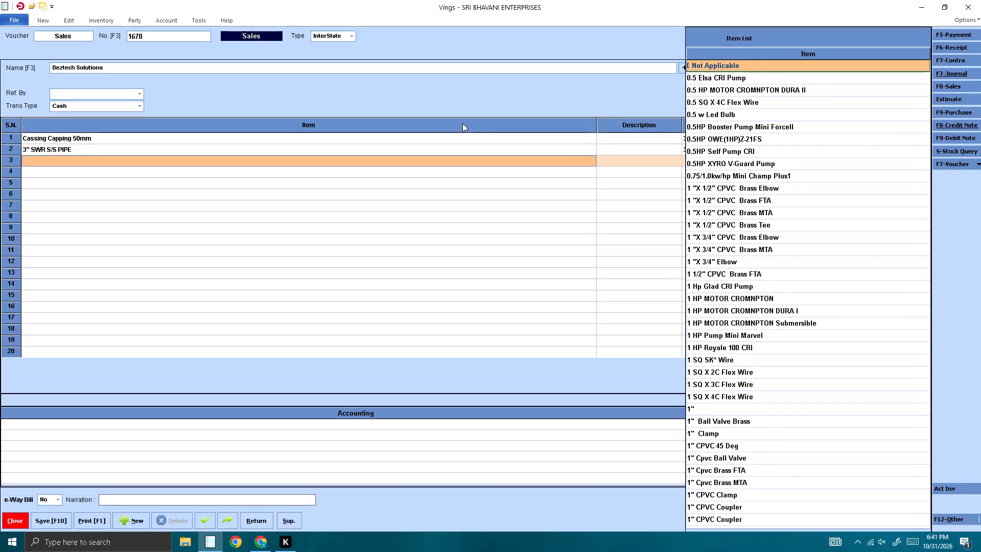
Add 3" PLAIN BEND as the third item with quantity 4, found by searching for 3" p.
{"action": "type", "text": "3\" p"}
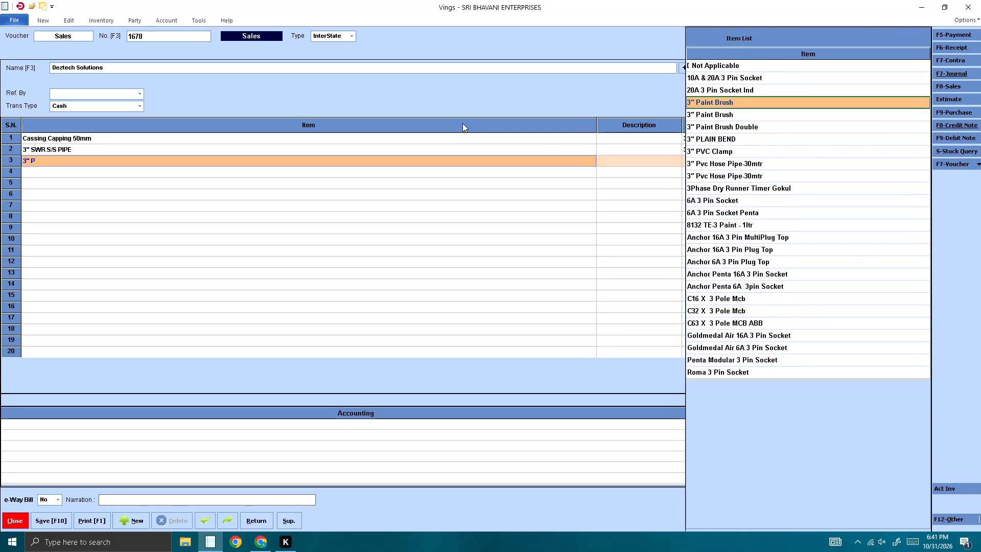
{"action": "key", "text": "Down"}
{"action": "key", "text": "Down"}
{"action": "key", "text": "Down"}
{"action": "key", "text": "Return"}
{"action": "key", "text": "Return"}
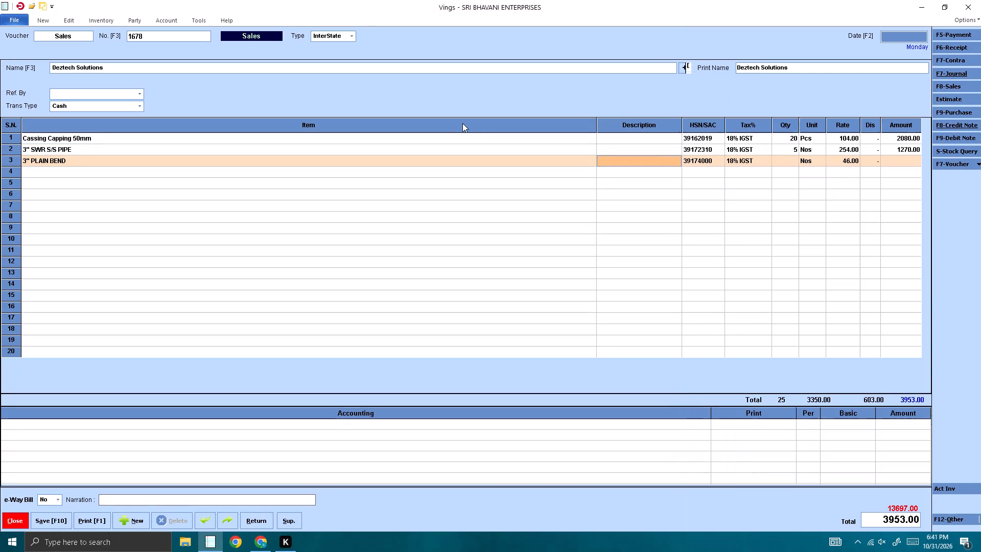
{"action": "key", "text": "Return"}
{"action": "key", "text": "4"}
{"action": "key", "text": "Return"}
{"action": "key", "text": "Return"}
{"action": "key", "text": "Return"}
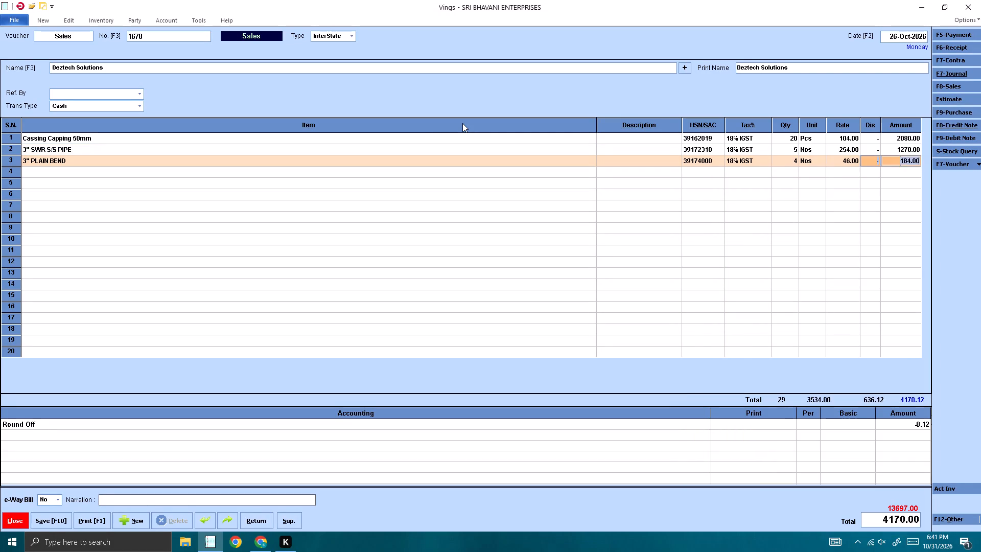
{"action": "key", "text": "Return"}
Add 3" Clamp as the fourth item with quantity 10, found by searching for 3".
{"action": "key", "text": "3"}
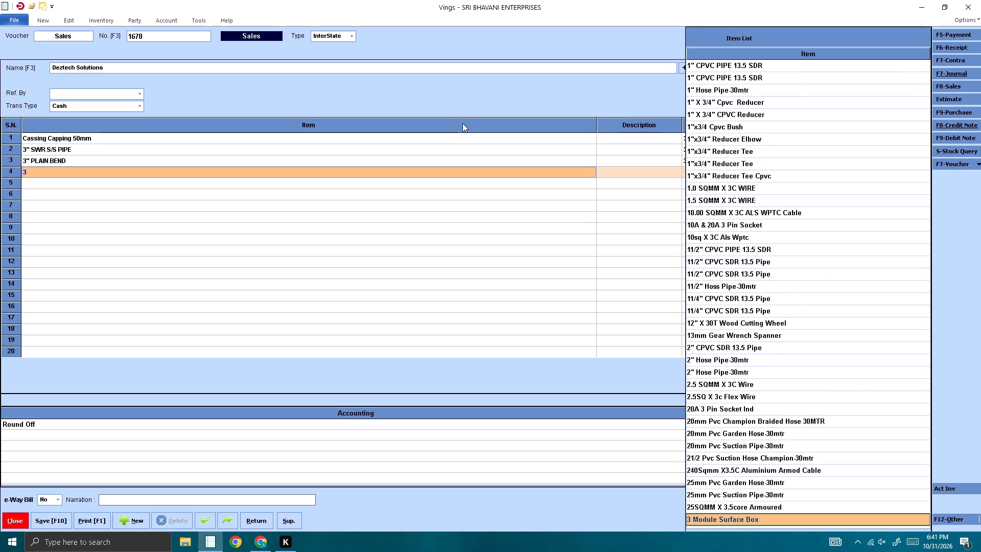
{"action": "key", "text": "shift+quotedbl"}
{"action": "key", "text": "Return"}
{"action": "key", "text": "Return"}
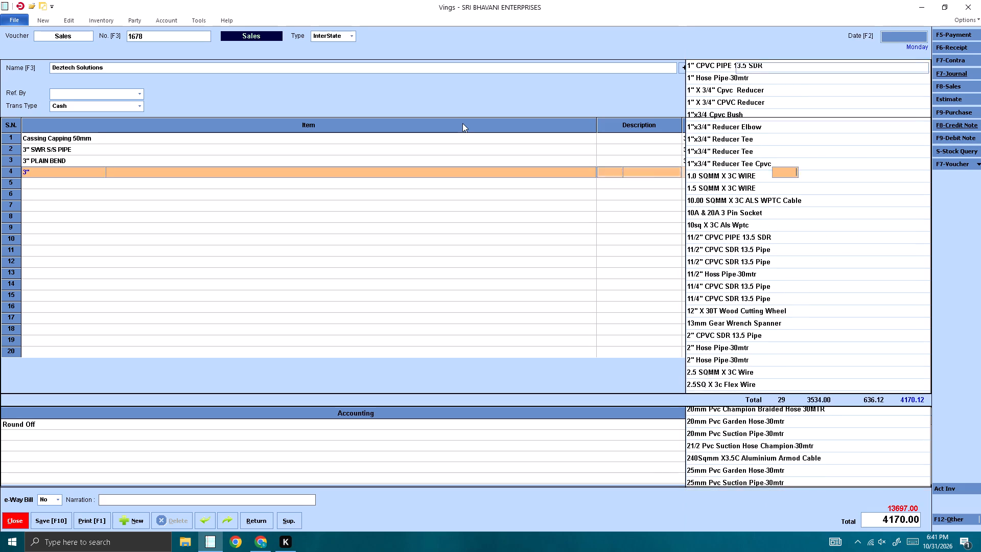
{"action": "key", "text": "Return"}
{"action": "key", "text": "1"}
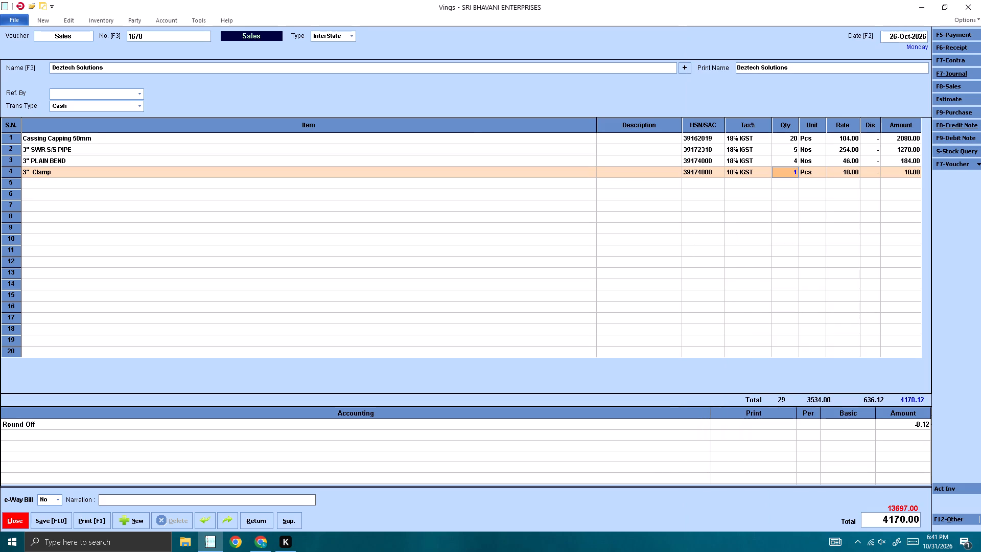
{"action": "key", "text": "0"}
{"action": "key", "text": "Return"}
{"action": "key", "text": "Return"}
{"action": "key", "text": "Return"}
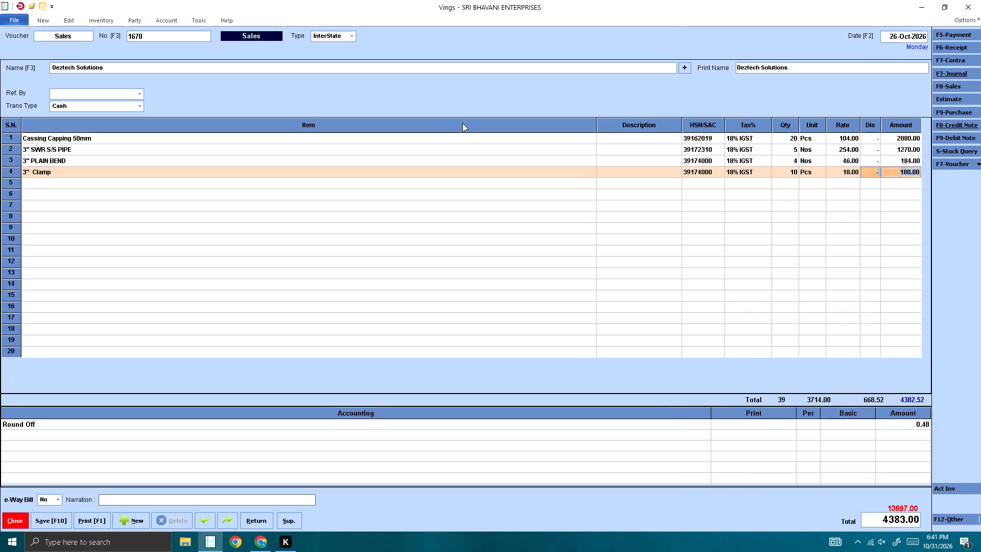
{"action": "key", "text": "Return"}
Search for 3" and add the second-listed 3" Paint Brush as the fifth item with quantity 32.
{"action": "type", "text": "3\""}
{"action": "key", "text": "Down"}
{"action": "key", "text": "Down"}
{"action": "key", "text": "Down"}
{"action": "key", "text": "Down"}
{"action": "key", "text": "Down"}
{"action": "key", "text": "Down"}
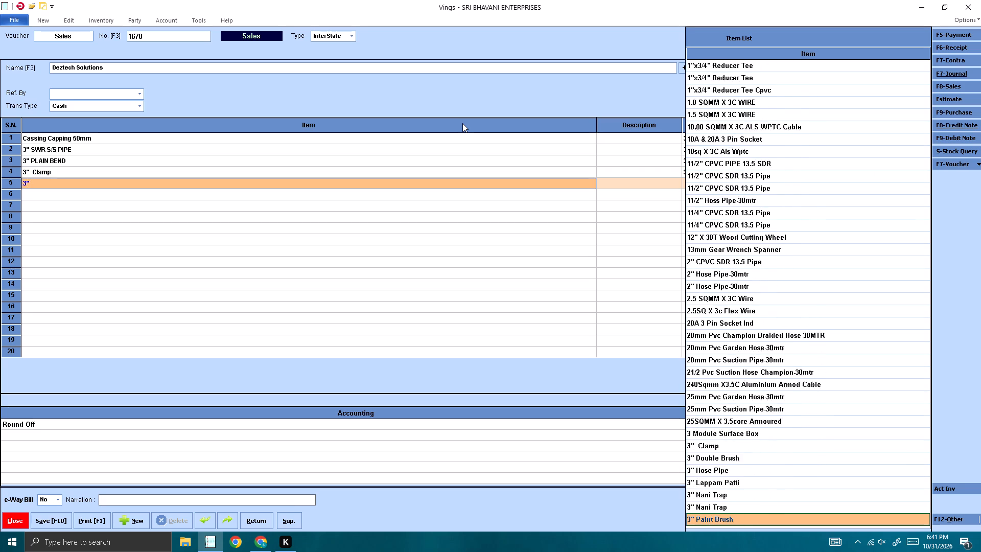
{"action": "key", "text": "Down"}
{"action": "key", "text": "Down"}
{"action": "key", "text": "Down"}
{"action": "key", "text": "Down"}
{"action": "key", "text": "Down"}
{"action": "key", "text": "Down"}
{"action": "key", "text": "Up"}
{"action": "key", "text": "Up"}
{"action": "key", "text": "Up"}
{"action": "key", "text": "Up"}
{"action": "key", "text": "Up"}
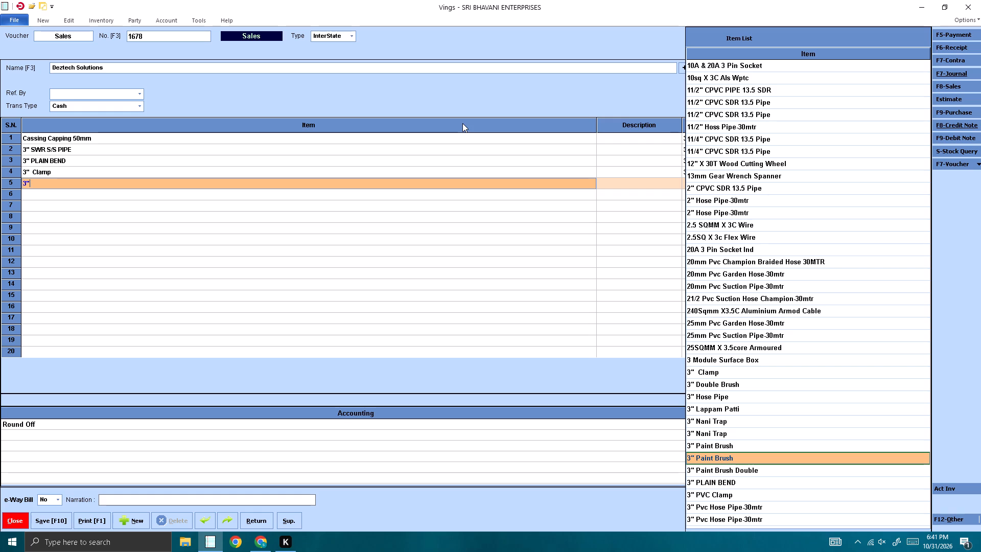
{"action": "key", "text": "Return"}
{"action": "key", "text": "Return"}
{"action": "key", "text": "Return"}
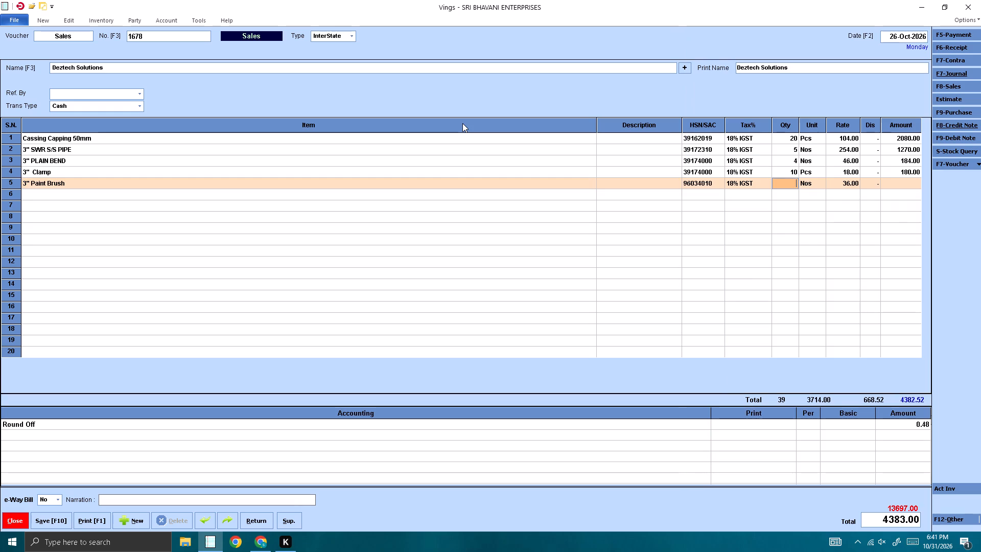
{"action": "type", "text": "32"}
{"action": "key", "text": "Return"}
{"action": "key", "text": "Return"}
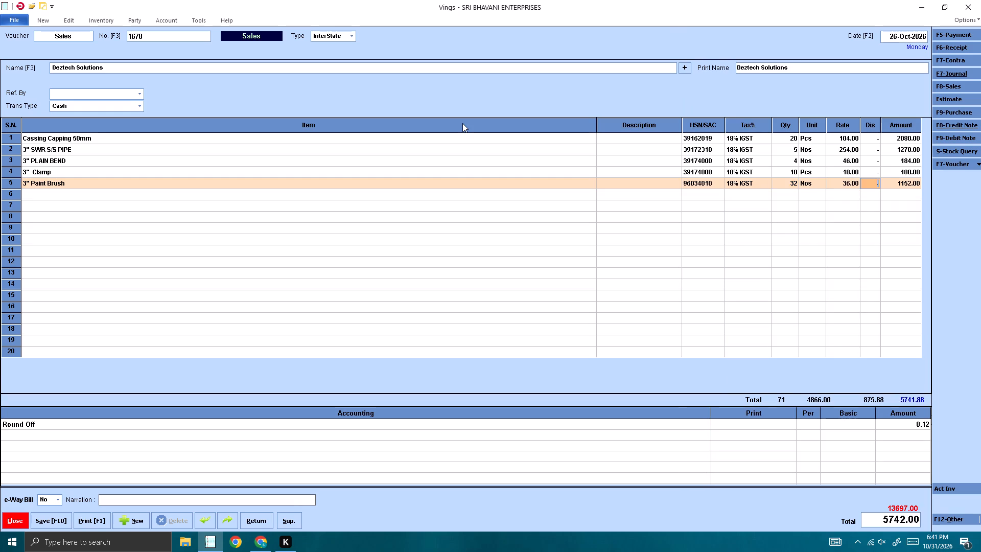
Set the quantity of 3" Paint Brush to 4.
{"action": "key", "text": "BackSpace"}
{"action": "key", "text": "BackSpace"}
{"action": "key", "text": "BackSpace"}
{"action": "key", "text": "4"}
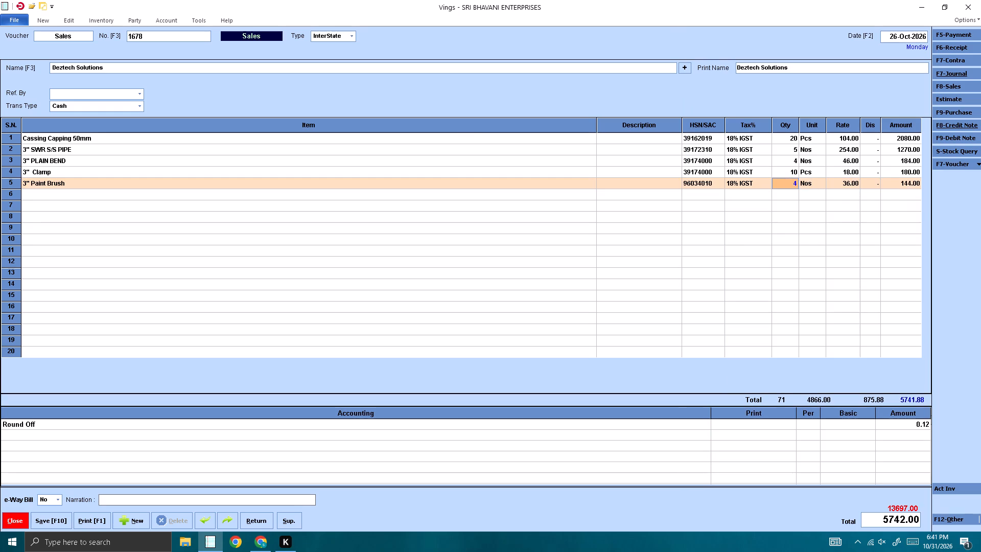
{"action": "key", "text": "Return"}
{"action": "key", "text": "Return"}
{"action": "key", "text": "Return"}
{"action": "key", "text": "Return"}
Search for 1" x and add the first-listed 1" X 1.5 Pvc PIPE as the sixth item with quantity 50.
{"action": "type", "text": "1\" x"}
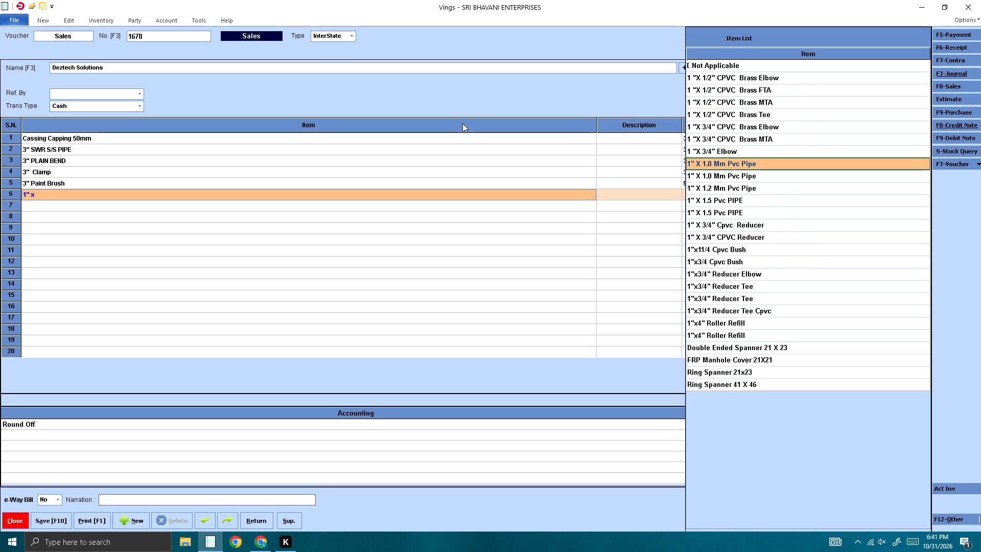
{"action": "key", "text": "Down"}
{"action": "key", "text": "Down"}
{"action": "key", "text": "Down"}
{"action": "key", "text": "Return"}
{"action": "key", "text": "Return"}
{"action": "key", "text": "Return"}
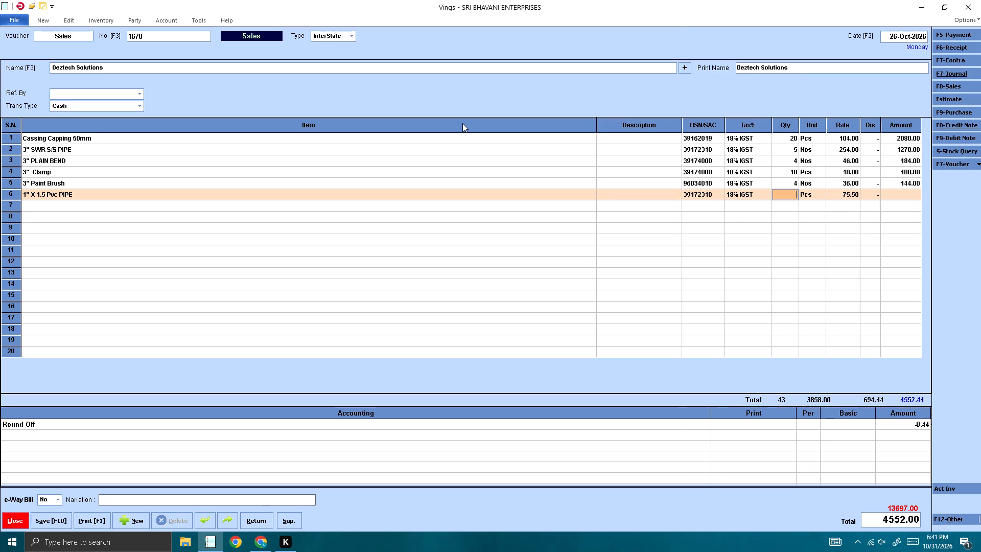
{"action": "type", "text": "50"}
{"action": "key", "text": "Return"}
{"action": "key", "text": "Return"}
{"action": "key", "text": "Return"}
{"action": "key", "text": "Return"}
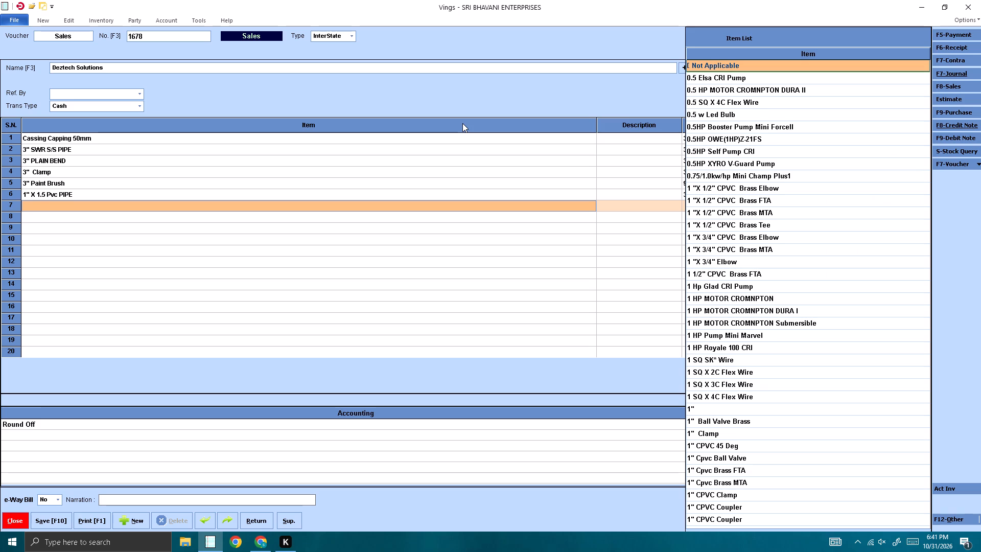
Set the quantity of 3" SWR S/S PIPE in the second row to 20.
{"action": "left_click", "coordinate": [288, 150]}
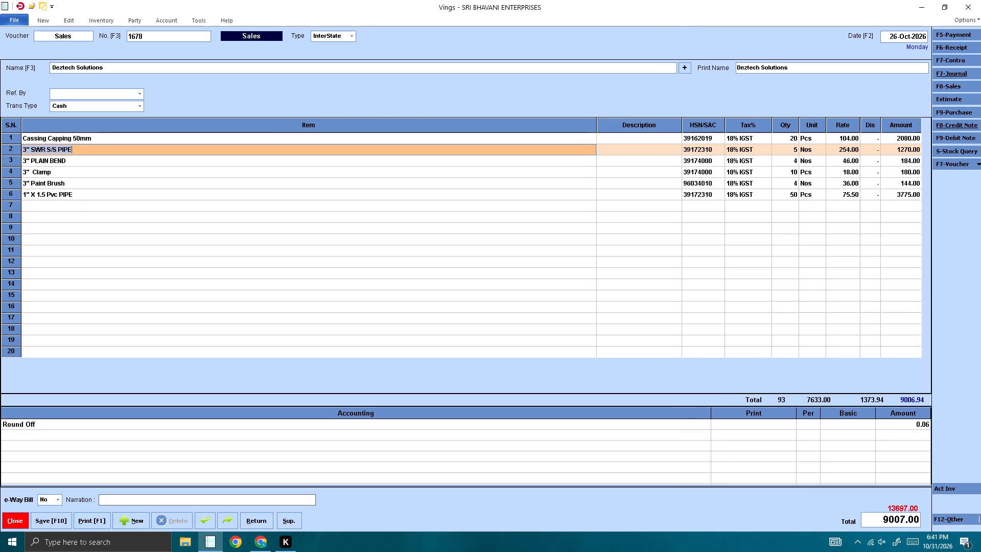
{"action": "key", "text": "Return"}
{"action": "key", "text": "Return"}
{"action": "key", "text": "Return"}
{"action": "key", "text": "BackSpace"}
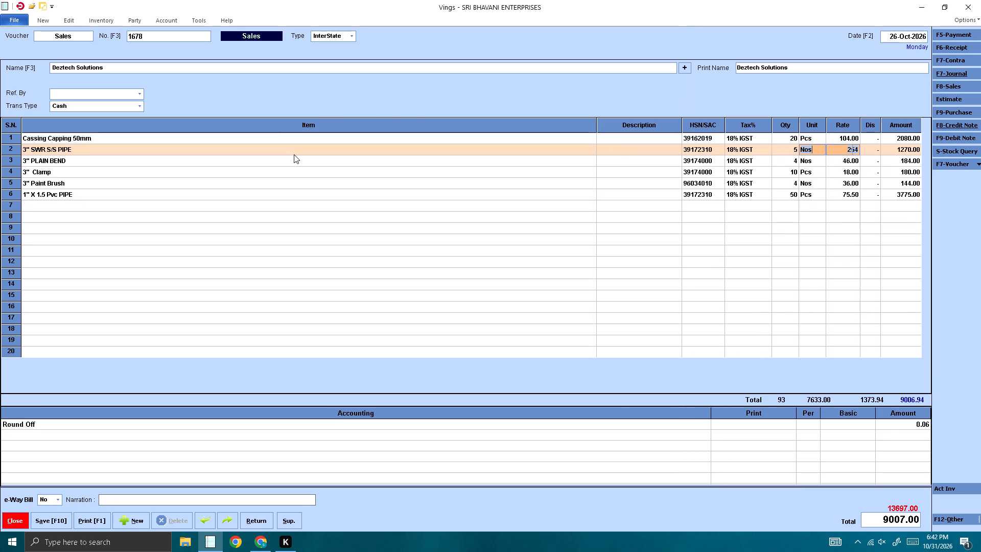
{"action": "key", "text": "BackSpace"}
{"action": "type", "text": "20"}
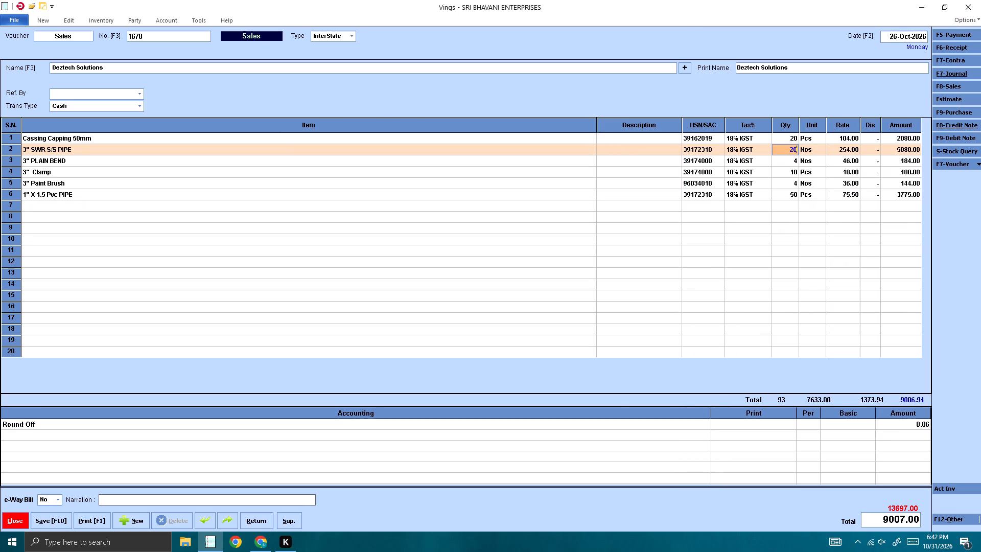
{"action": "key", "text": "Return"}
Search the item list for 25mm in the seventh row and look through the matching items.
{"action": "left_click", "coordinate": [187, 202]}
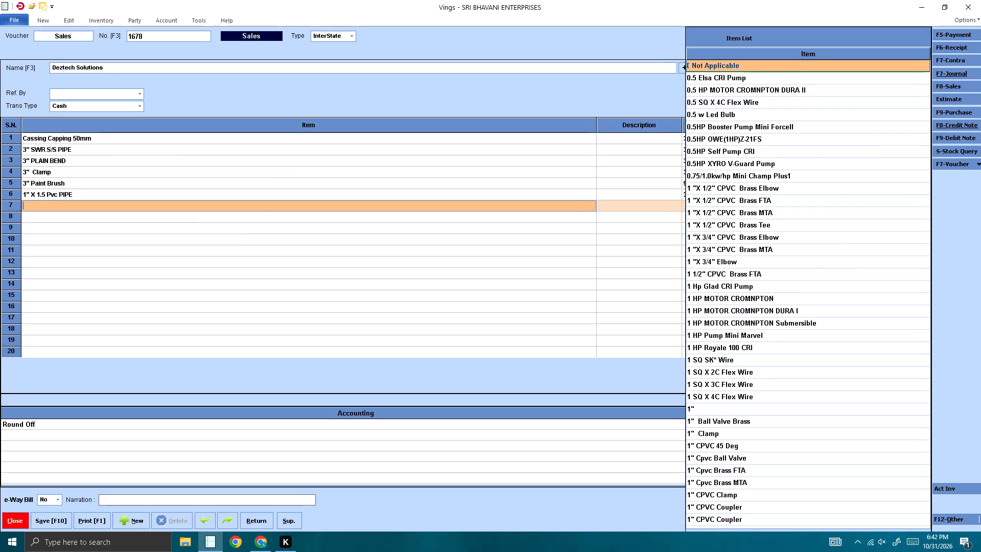
{"action": "left_click", "coordinate": [192, 154]}
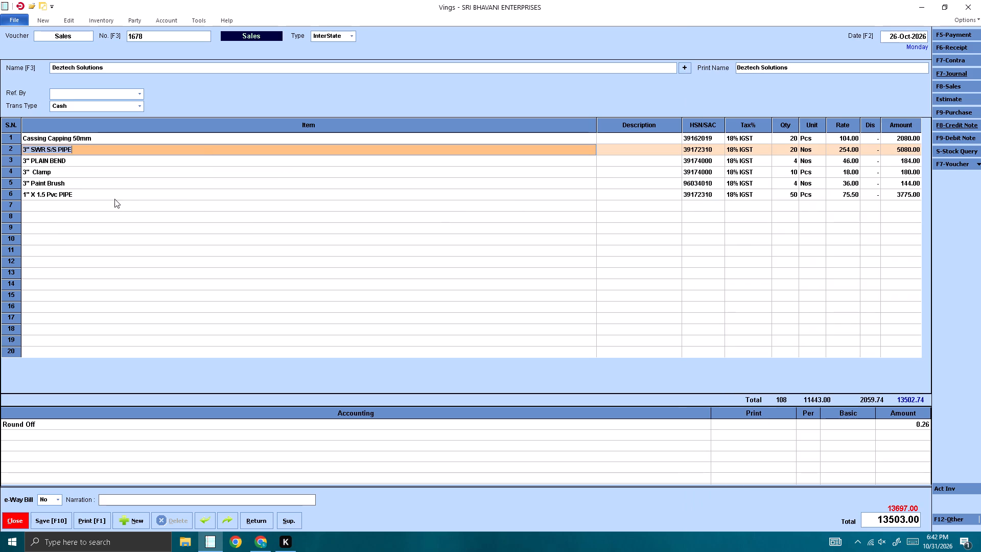
{"action": "left_click", "coordinate": [111, 206]}
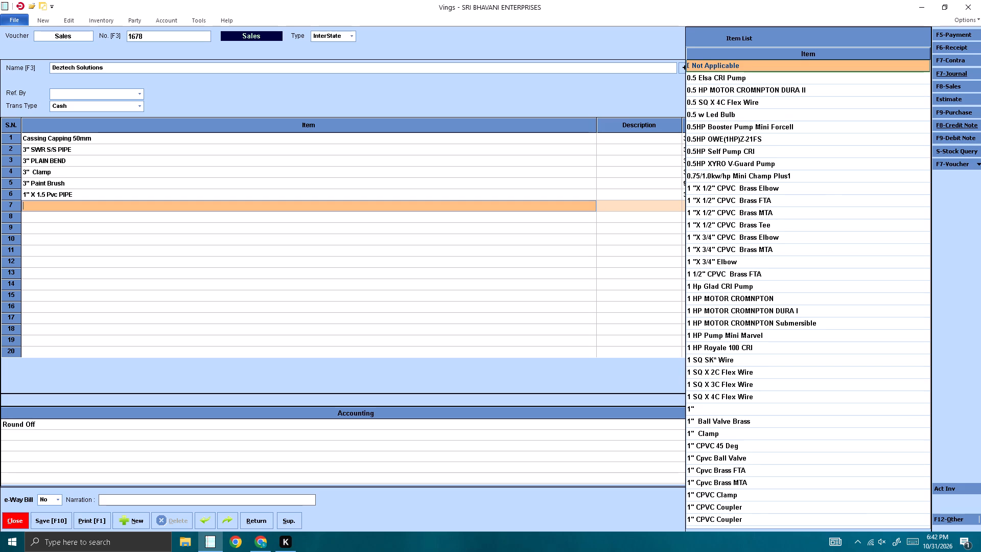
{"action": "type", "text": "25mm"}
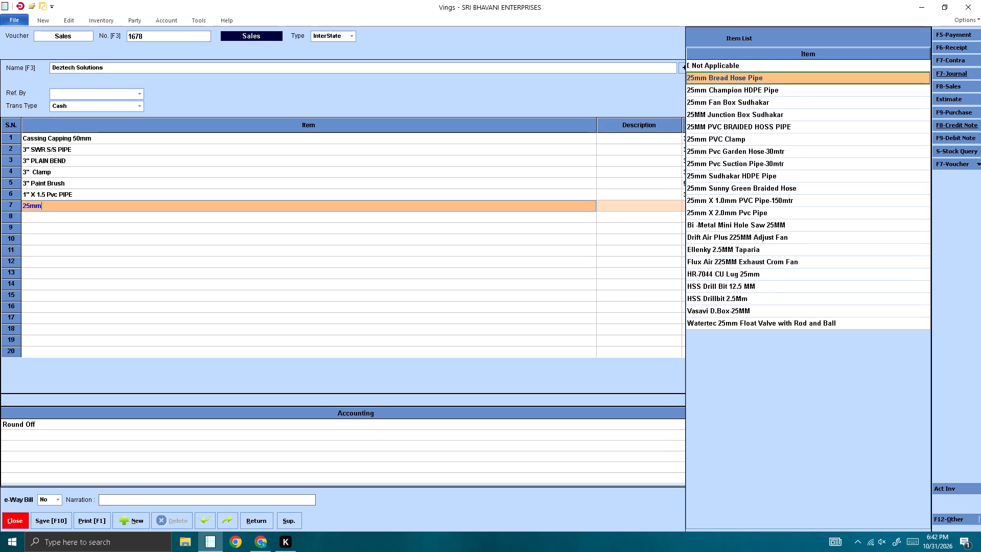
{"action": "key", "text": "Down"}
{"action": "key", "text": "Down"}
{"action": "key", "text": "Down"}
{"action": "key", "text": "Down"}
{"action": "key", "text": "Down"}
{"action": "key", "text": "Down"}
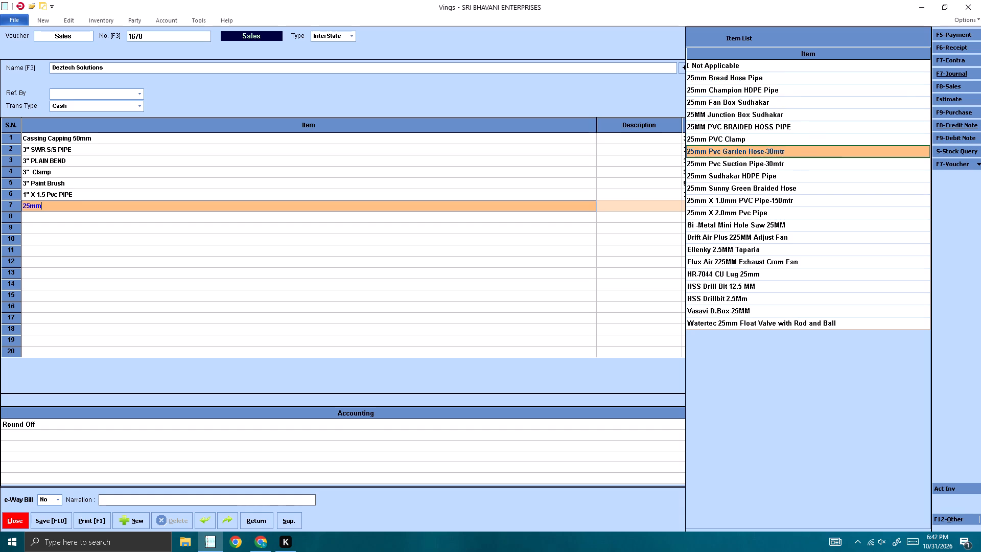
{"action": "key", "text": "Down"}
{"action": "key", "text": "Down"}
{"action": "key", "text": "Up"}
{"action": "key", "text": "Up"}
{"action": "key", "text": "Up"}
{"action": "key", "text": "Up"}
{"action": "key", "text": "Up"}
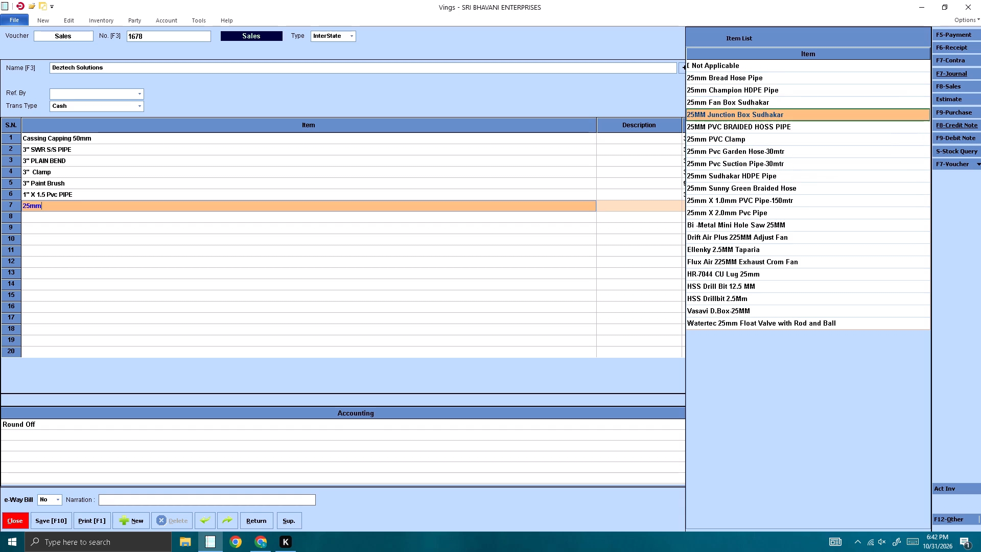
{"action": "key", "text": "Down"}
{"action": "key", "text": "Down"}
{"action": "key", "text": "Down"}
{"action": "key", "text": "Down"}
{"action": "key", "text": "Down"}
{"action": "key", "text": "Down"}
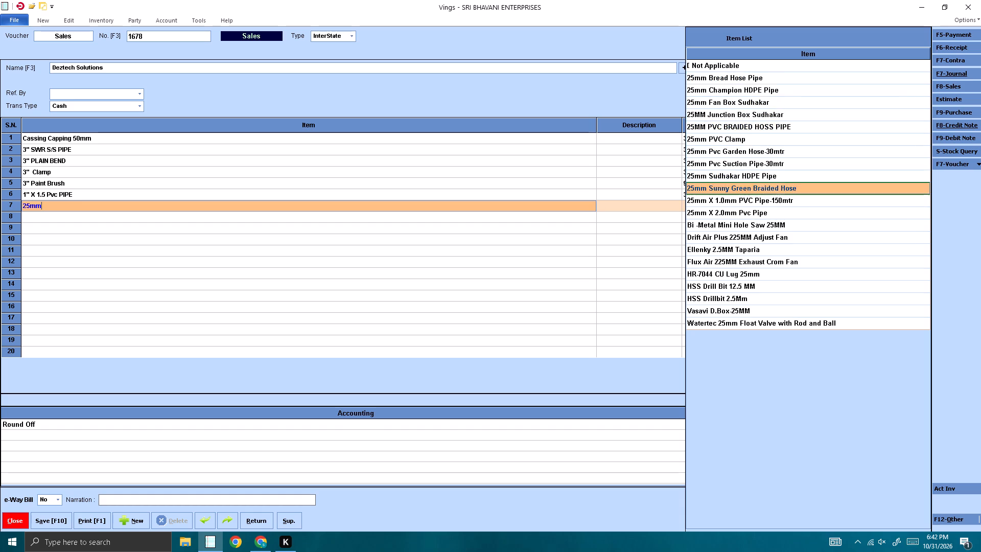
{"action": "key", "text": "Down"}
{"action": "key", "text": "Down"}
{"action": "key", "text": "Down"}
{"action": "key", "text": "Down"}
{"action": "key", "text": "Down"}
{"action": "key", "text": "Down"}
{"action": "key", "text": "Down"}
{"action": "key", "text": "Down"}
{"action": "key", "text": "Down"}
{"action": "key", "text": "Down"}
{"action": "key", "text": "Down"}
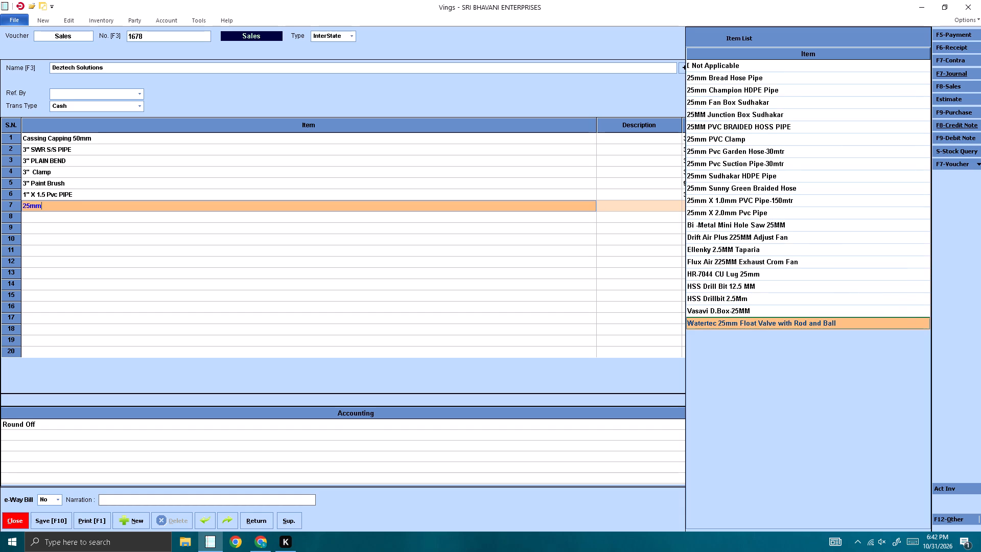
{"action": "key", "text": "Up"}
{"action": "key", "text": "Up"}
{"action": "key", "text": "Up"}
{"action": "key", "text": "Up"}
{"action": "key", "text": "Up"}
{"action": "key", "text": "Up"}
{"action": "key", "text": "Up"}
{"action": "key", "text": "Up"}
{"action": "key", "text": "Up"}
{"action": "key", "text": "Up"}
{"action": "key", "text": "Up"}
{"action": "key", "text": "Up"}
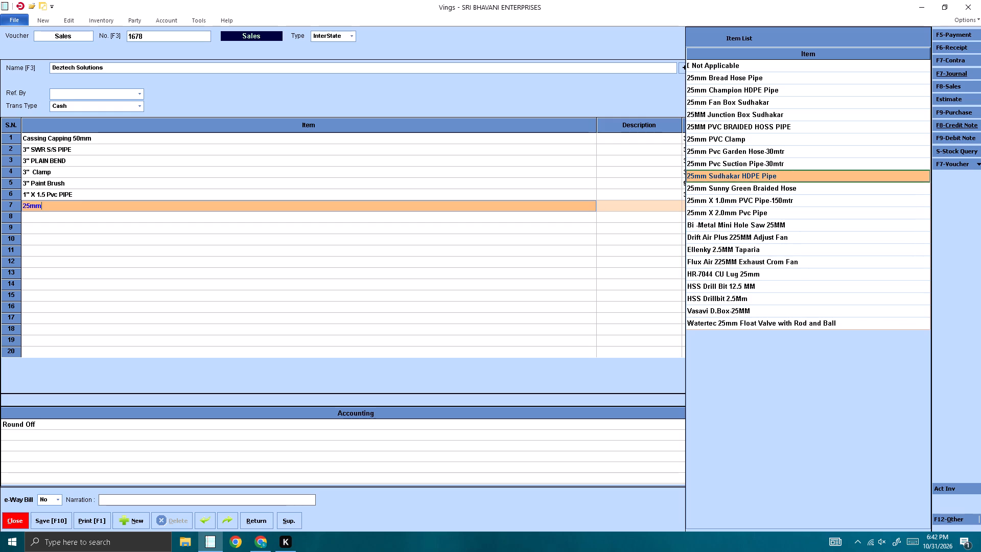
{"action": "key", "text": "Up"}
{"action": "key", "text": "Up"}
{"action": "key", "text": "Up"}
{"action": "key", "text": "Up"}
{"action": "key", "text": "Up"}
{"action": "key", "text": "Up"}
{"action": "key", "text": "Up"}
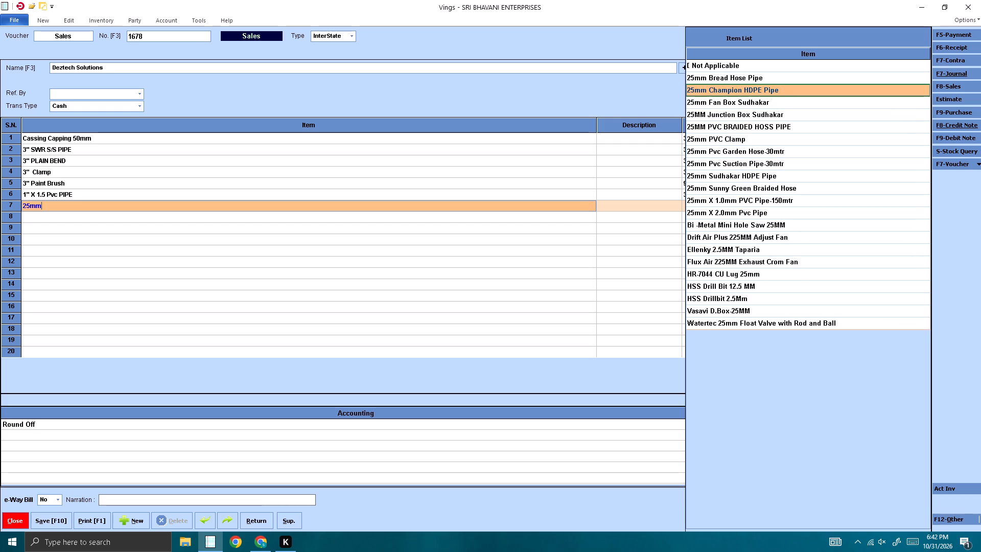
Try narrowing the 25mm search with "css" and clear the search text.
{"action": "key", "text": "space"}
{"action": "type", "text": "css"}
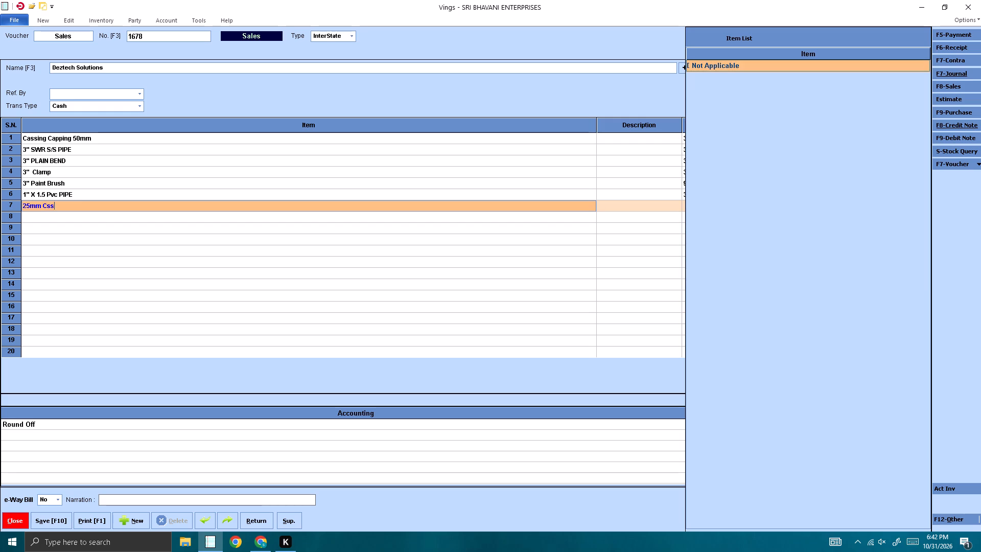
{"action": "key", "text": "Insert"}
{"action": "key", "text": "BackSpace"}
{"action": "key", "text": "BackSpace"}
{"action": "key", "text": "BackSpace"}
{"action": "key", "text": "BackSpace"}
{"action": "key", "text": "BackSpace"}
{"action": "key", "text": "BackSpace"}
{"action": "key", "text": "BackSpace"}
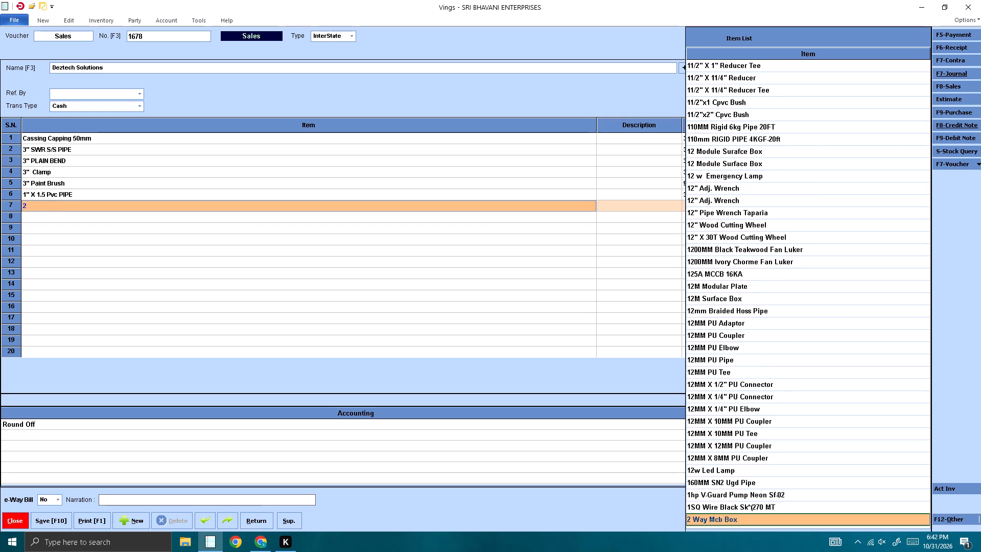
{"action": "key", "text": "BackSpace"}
Add Cassing Capping 32mm as the seventh item with quantity 20, found by searching for cass.
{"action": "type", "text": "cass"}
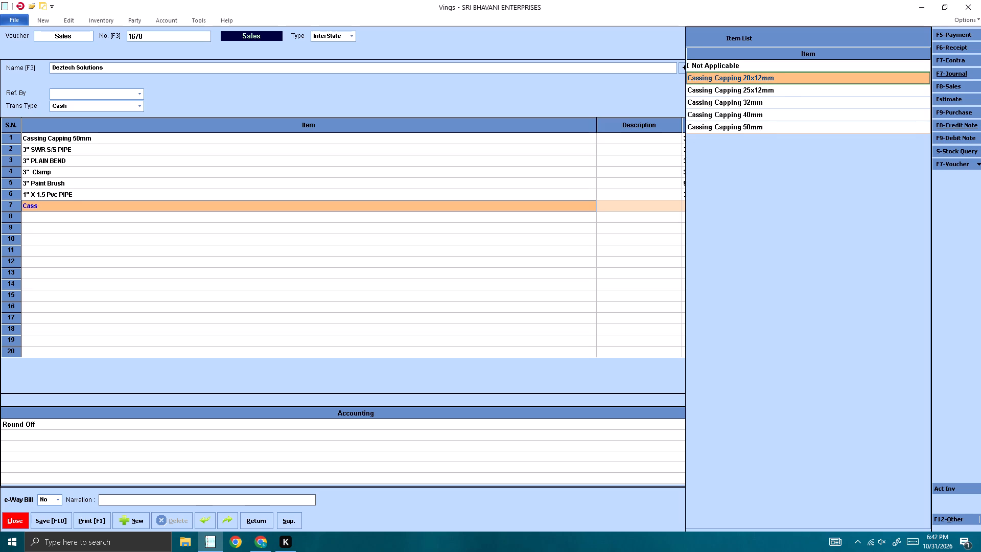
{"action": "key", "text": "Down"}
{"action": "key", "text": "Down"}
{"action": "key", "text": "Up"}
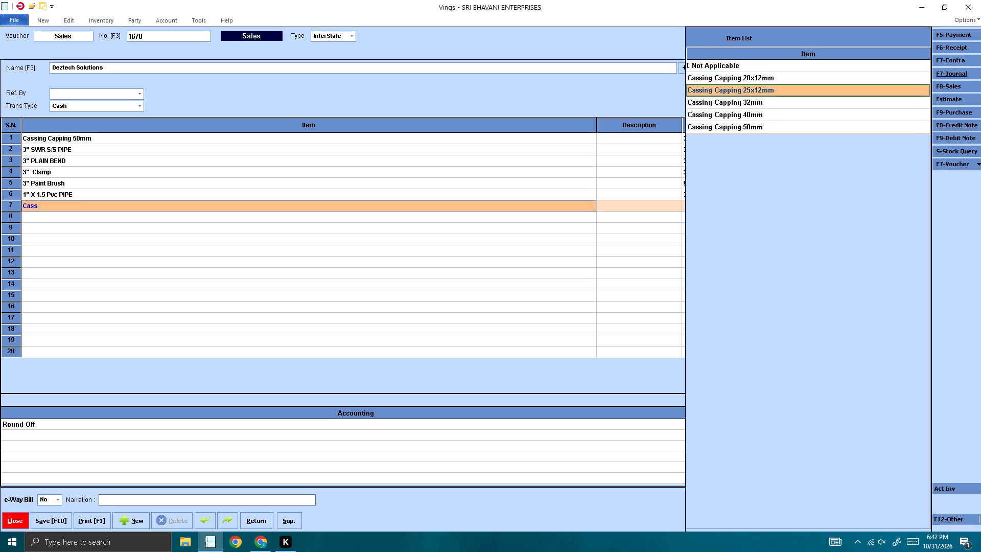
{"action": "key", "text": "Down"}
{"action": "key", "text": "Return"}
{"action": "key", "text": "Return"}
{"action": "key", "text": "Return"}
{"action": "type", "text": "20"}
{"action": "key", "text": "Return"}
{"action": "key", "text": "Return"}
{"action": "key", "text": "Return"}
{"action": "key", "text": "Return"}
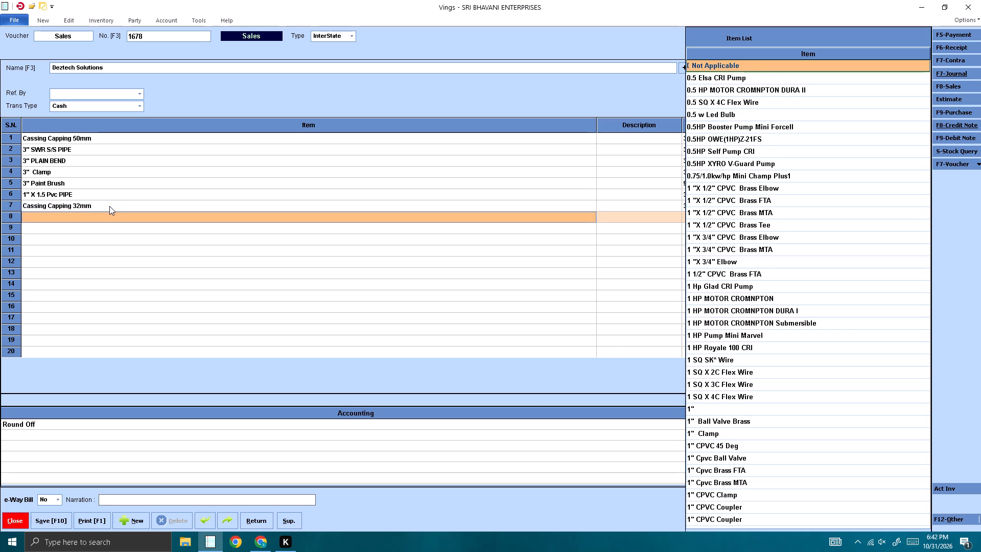
Add Cassing Capping 25x12mm as the eighth item with quantity 20, found by searching for cassi.
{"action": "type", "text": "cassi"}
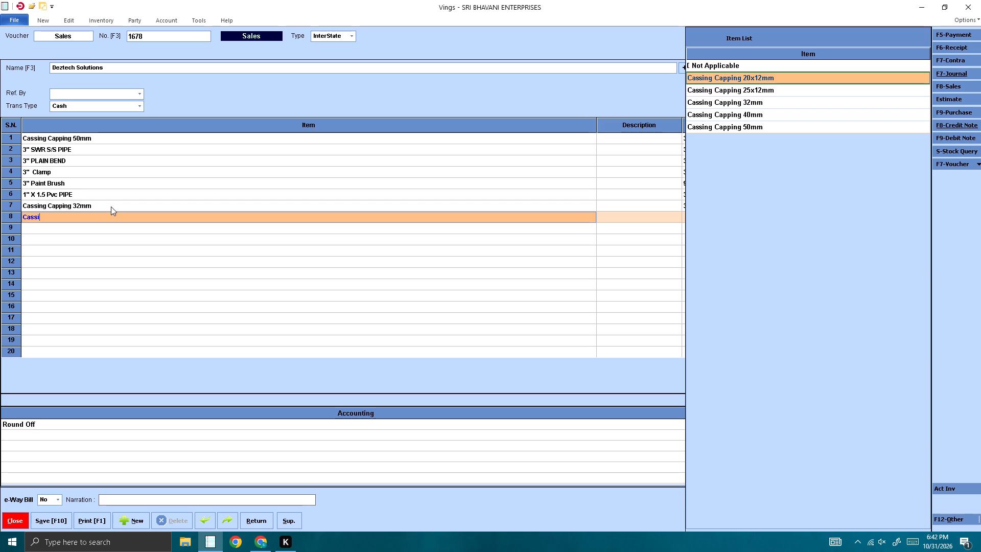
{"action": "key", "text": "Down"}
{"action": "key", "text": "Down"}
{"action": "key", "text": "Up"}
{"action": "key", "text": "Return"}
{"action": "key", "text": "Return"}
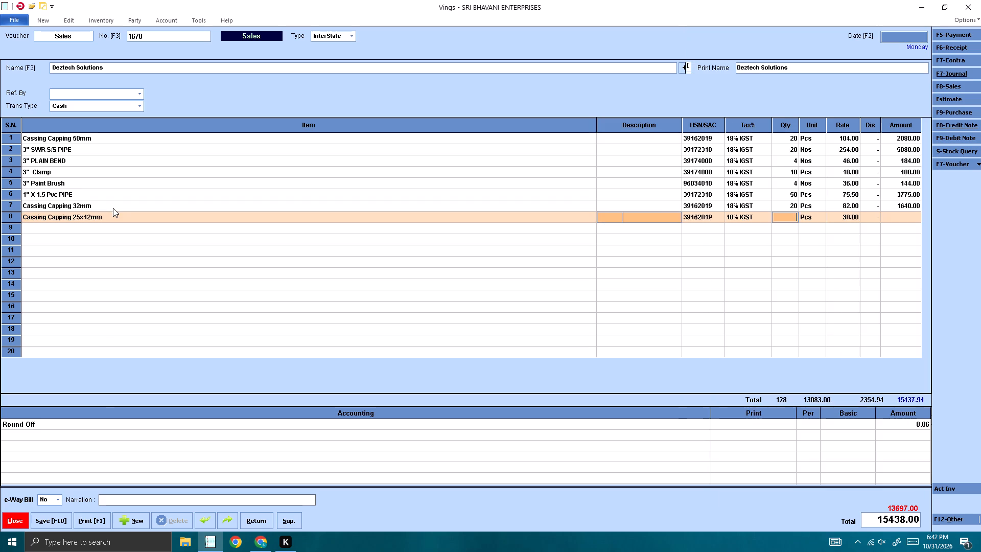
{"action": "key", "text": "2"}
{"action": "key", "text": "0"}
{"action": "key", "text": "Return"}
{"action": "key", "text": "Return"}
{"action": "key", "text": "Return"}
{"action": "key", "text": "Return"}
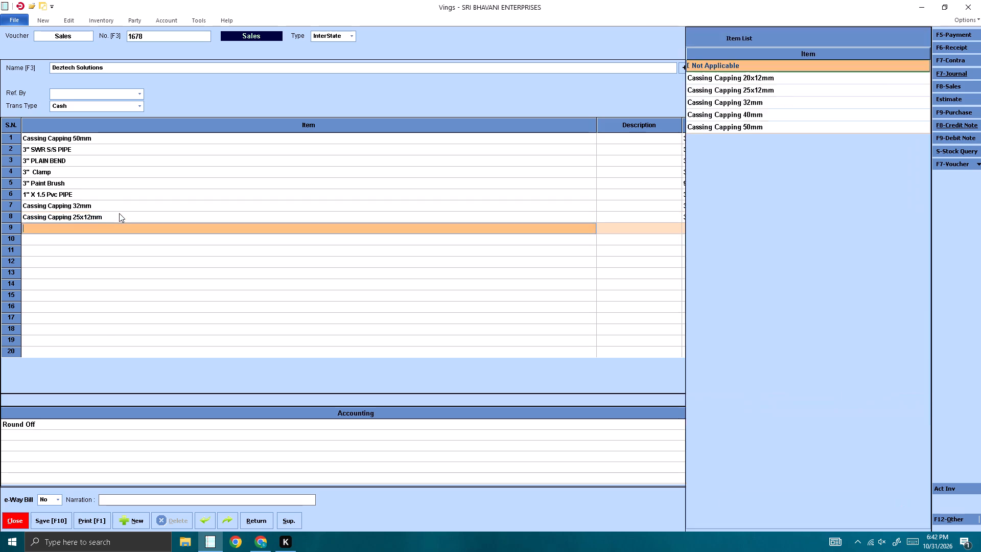
Add 1" Pvc Coupling as the ninth item with quantity 20, narrowing the item search to 1" pvc.
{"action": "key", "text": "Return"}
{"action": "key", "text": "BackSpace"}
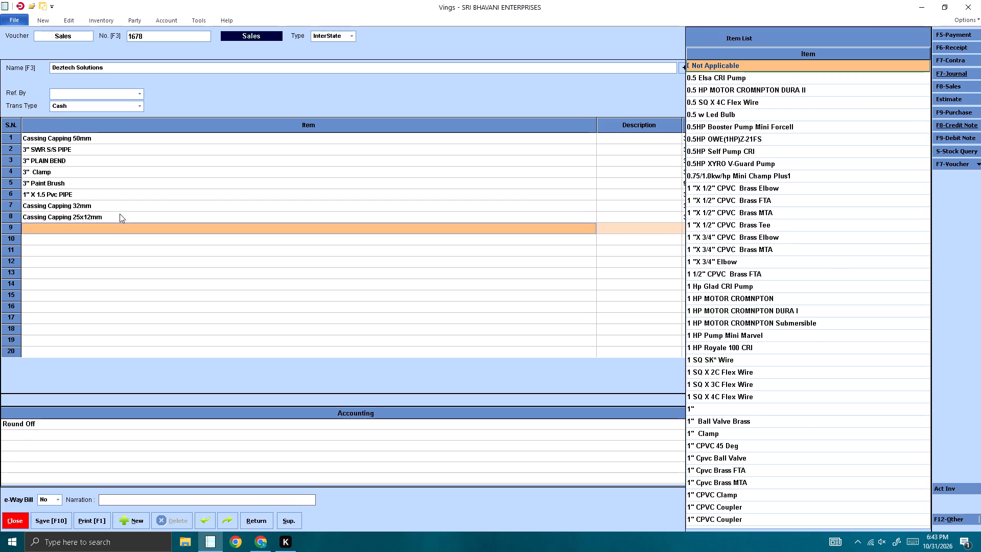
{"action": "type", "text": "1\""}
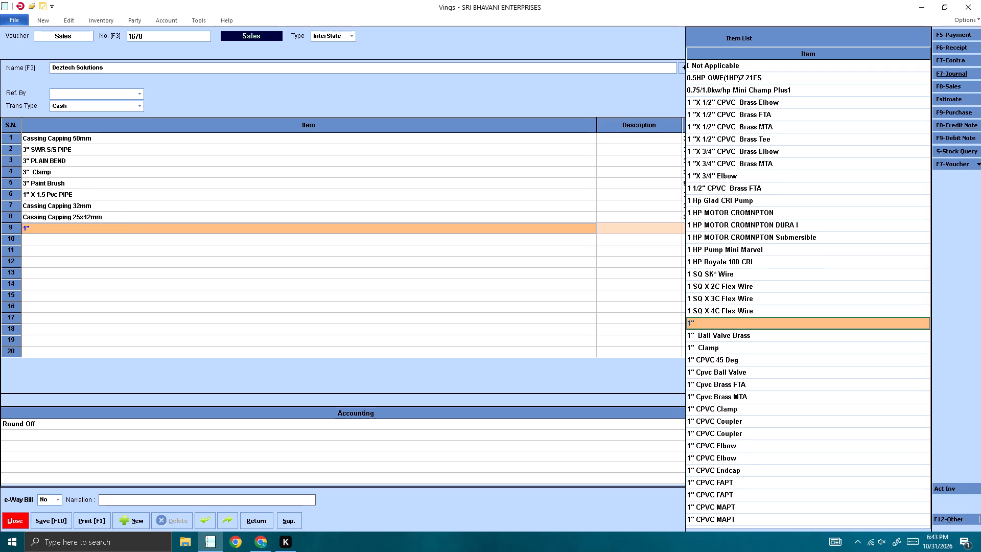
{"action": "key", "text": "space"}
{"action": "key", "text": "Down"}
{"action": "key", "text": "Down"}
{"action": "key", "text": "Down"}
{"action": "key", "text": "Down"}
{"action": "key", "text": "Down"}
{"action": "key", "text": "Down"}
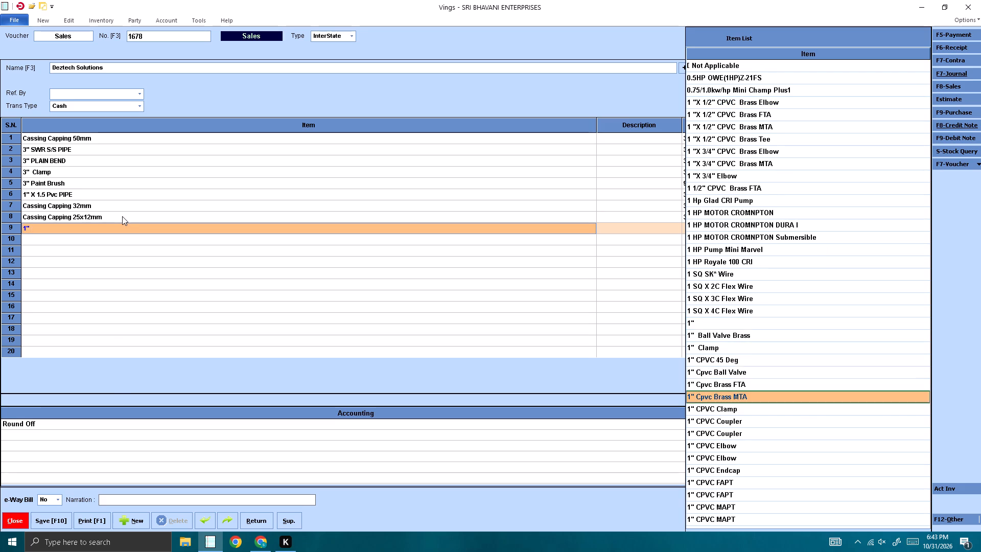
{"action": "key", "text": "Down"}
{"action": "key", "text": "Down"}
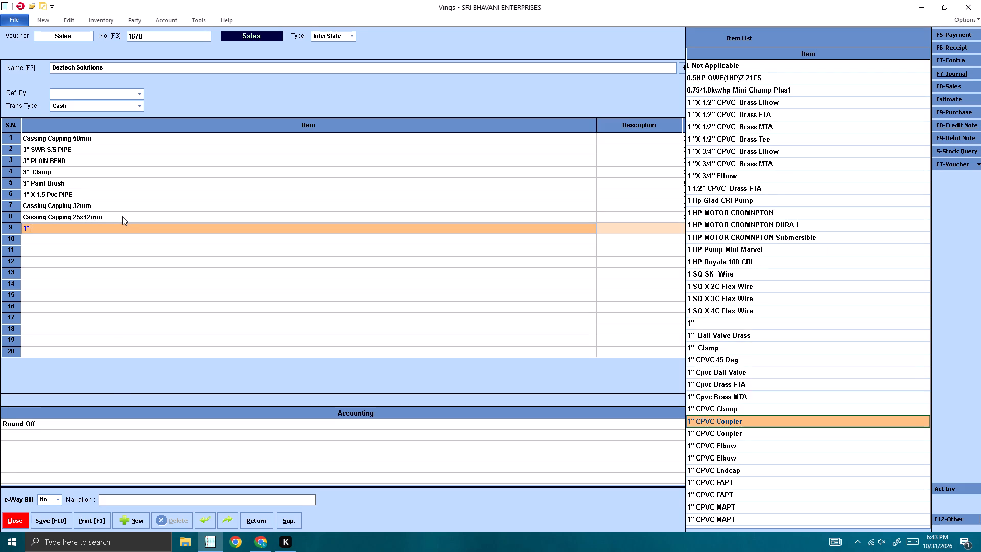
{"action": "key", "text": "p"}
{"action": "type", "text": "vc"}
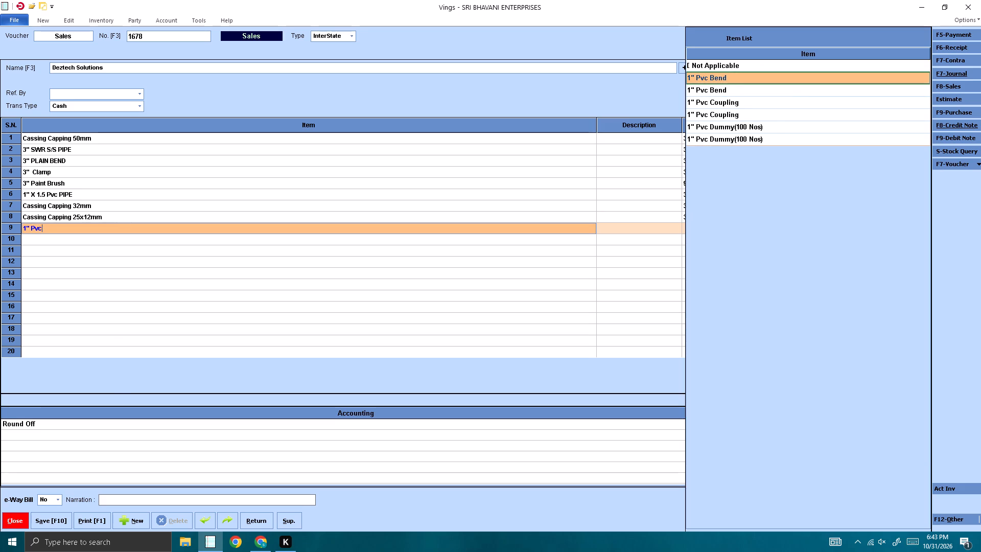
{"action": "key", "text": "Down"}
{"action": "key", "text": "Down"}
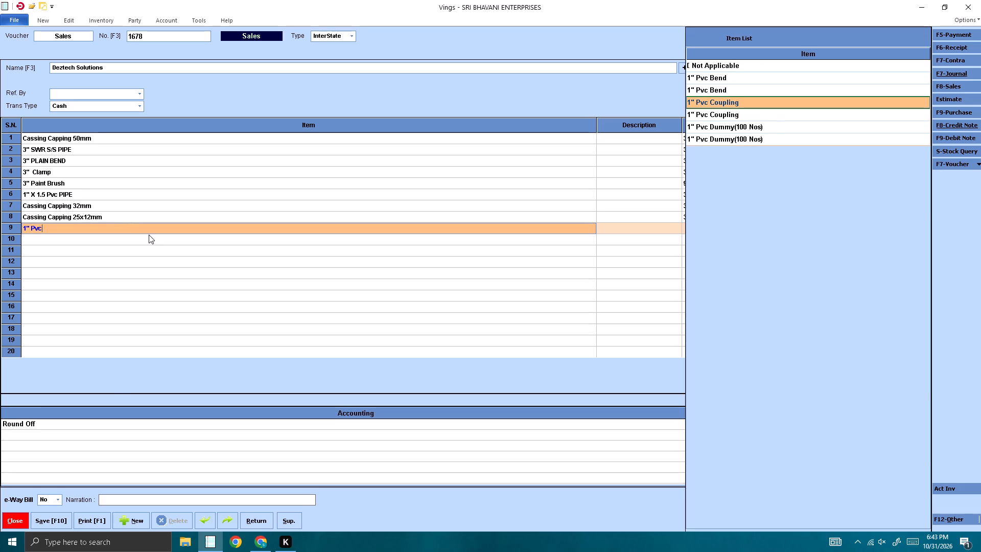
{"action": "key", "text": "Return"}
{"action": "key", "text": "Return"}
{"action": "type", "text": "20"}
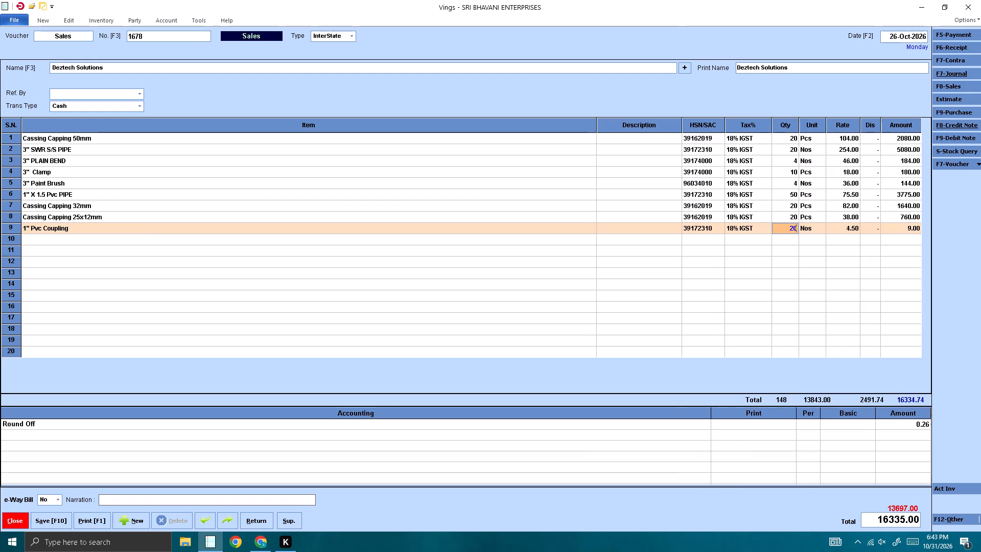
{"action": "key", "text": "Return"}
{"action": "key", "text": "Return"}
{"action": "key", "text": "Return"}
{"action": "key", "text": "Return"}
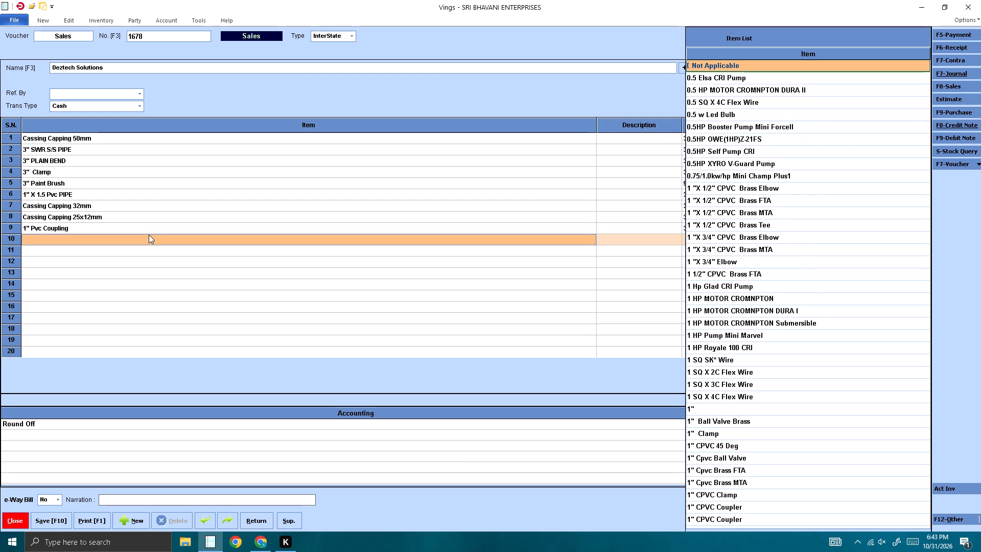
Add 1" Pvc Bend as the tenth item, found by searching for 1" pvc, and go to its quantity.
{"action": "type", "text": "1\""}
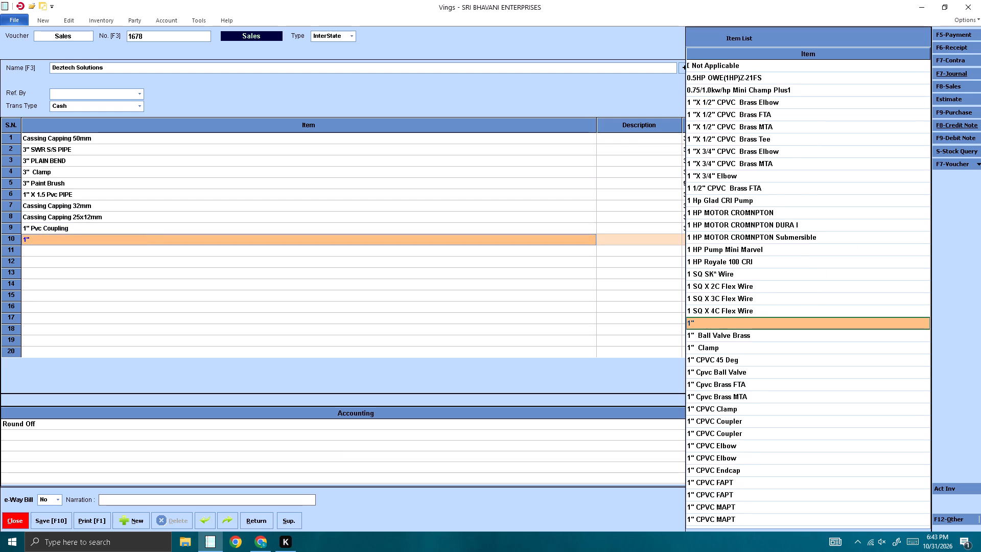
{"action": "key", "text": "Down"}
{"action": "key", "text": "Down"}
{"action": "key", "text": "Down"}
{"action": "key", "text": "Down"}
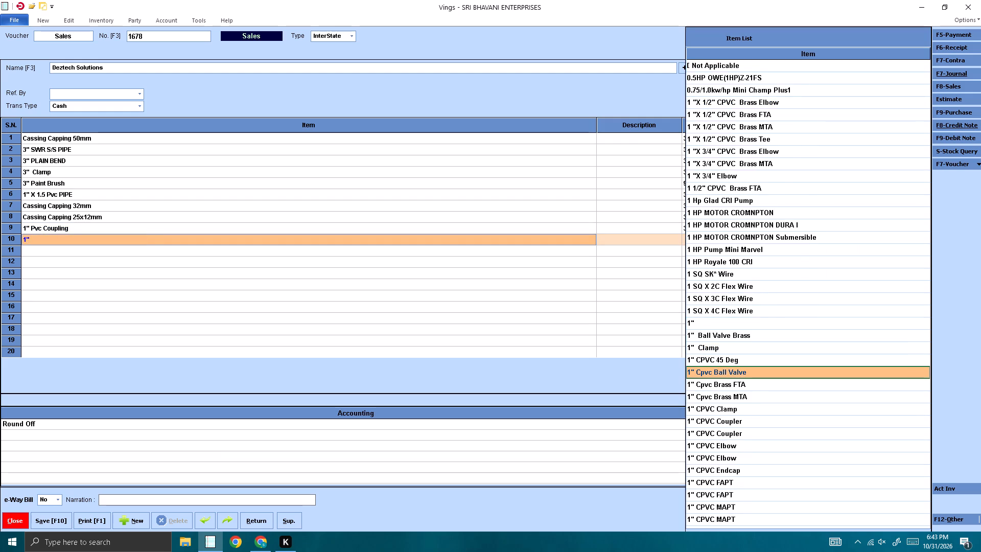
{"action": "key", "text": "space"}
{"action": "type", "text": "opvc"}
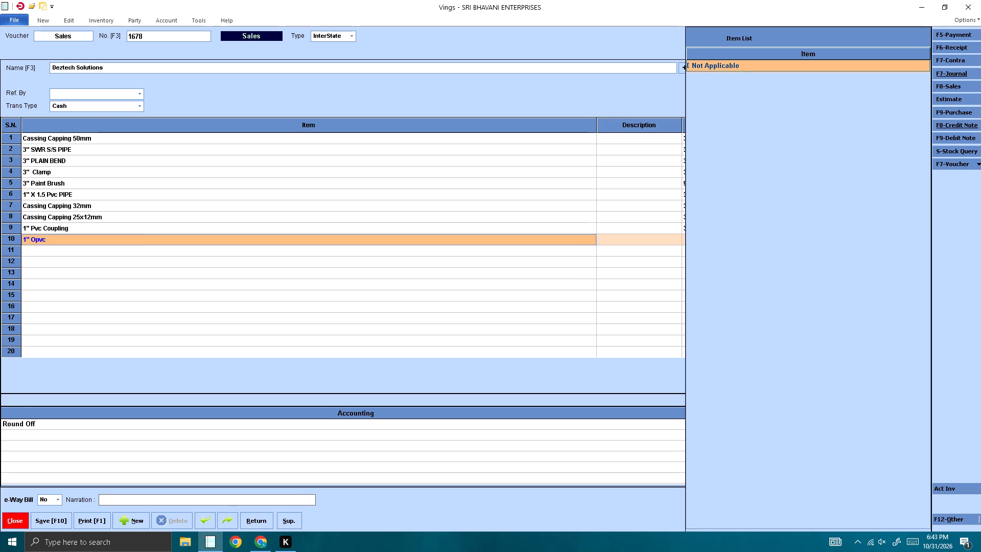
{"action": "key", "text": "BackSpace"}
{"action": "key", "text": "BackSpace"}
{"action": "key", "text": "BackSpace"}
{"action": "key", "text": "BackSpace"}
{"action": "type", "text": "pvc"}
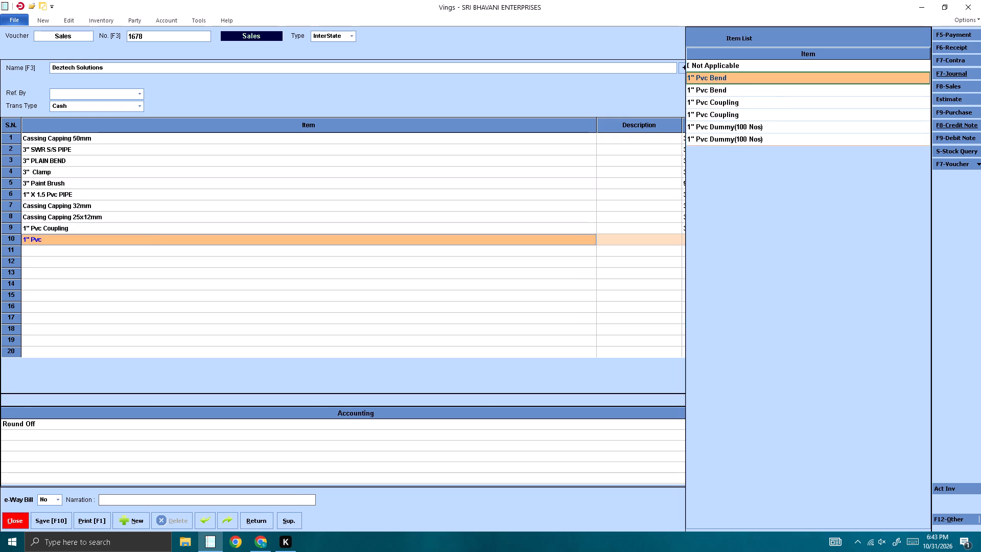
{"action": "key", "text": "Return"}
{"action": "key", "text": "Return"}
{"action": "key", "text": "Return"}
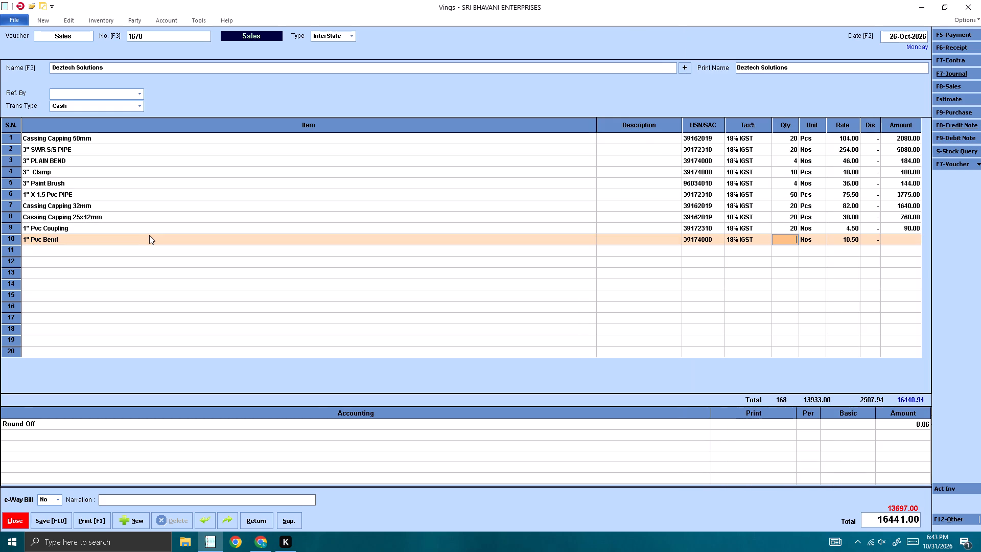
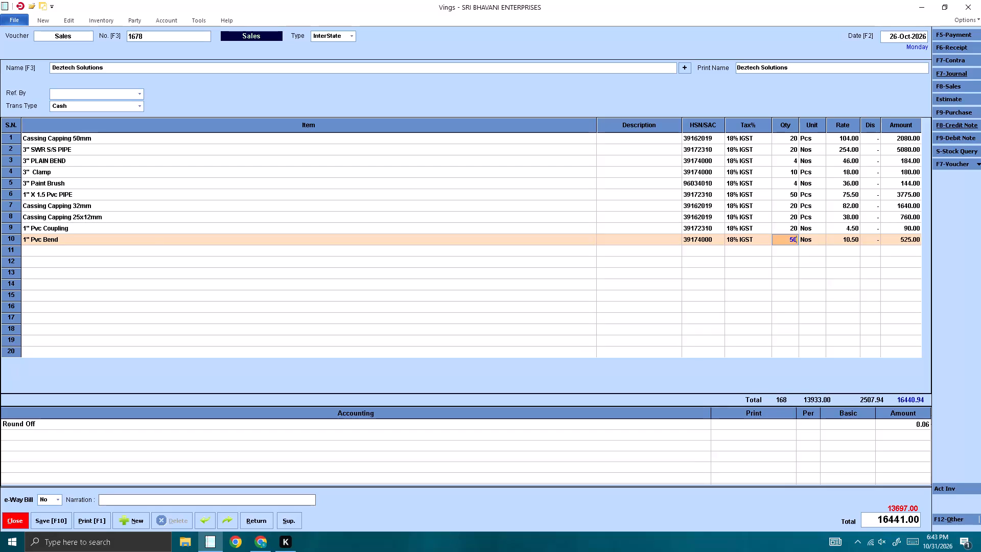
Complete the 1" Pvc Bend line with quantity 50, keeping its default rate.
{"action": "key", "text": "Return"}
{"action": "key", "text": "Return"}
{"action": "key", "text": "Return"}
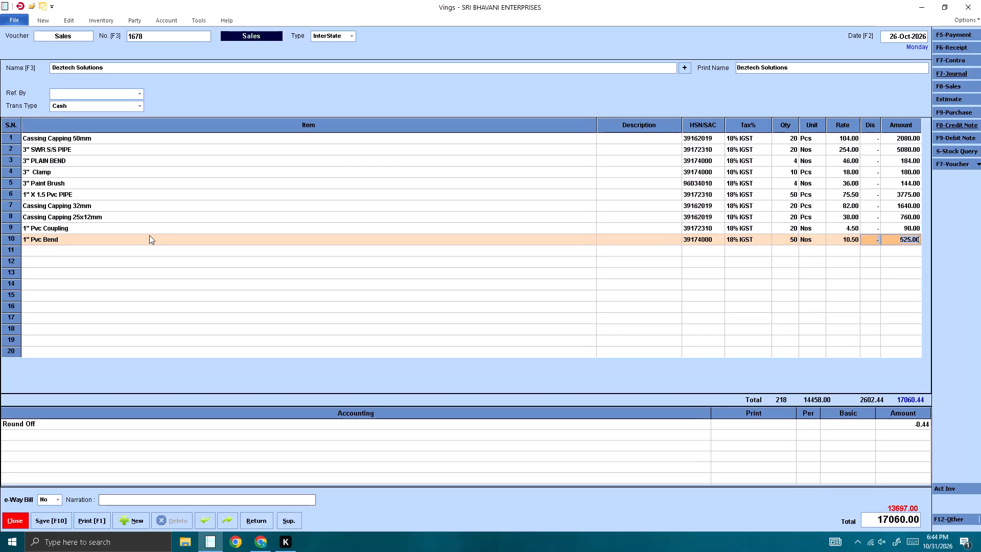
{"action": "key", "text": "Return"}
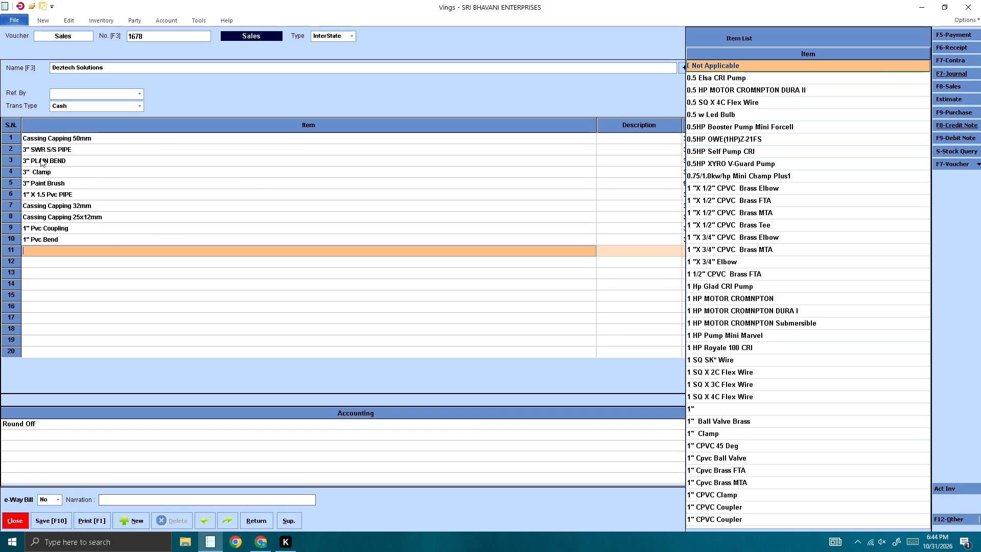
{"action": "left_click", "coordinate": [107, 244]}
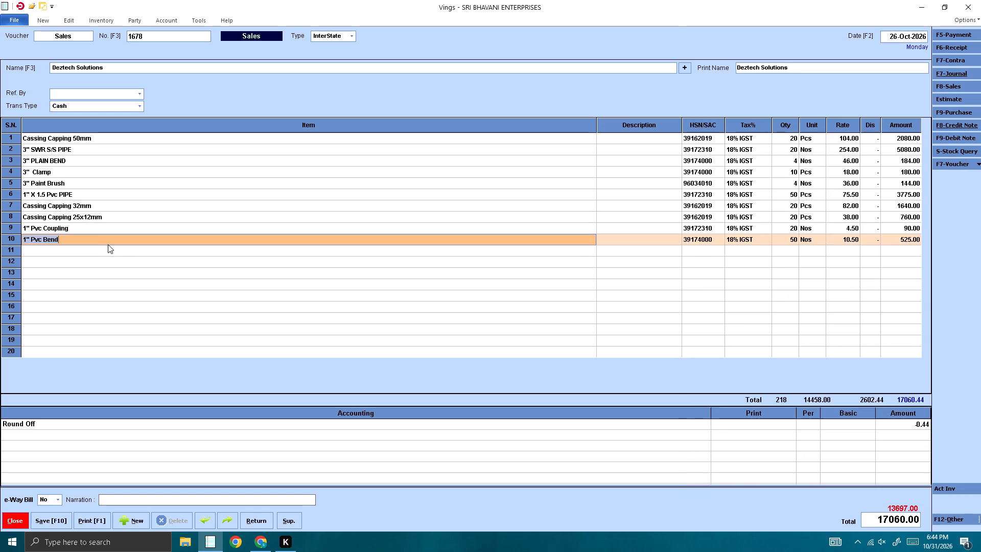
Add 1 SQ X 2C Flex Wire as the eleventh item with quantity 50, found by searching for 1sq.
{"action": "left_click", "coordinate": [110, 248]}
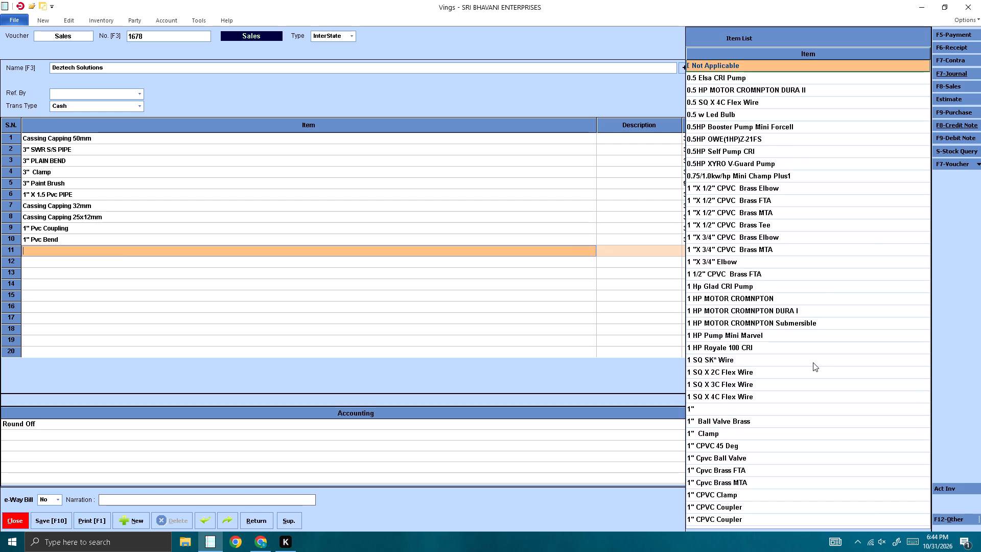
{"action": "type", "text": "1sq"}
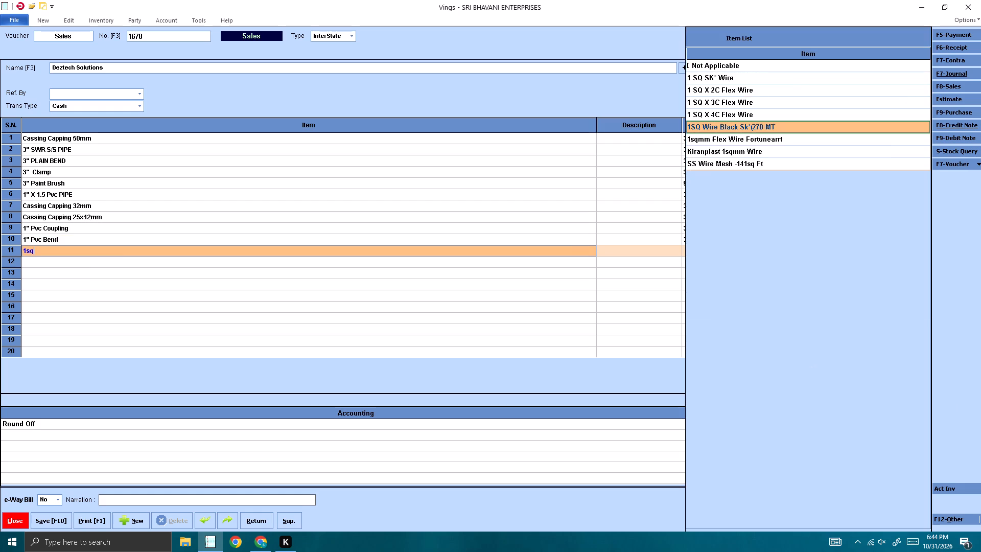
{"action": "key", "text": "Up"}
{"action": "key", "text": "Up"}
{"action": "key", "text": "Up"}
{"action": "key", "text": "Return"}
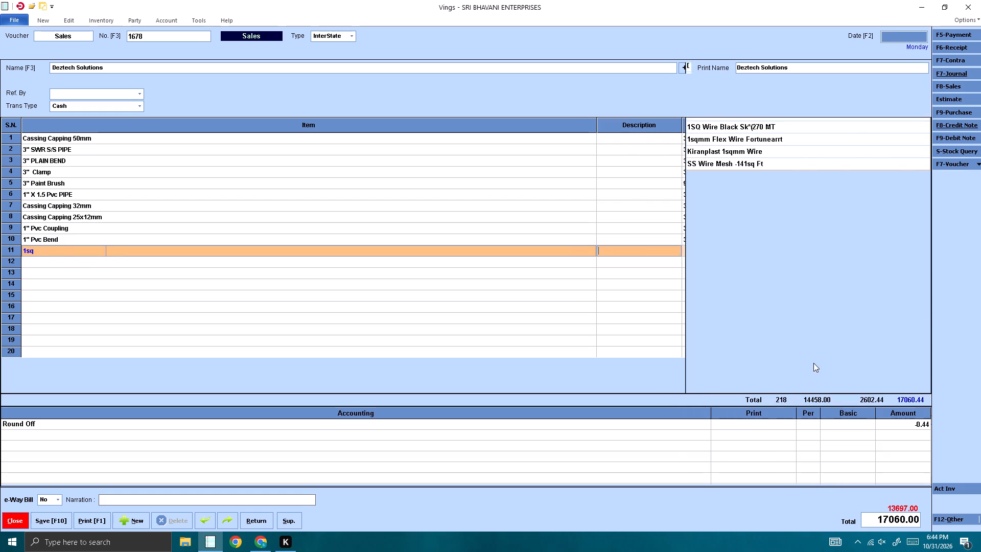
{"action": "key", "text": "Return"}
{"action": "key", "text": "Return"}
{"action": "type", "text": "50"}
{"action": "key", "text": "Return"}
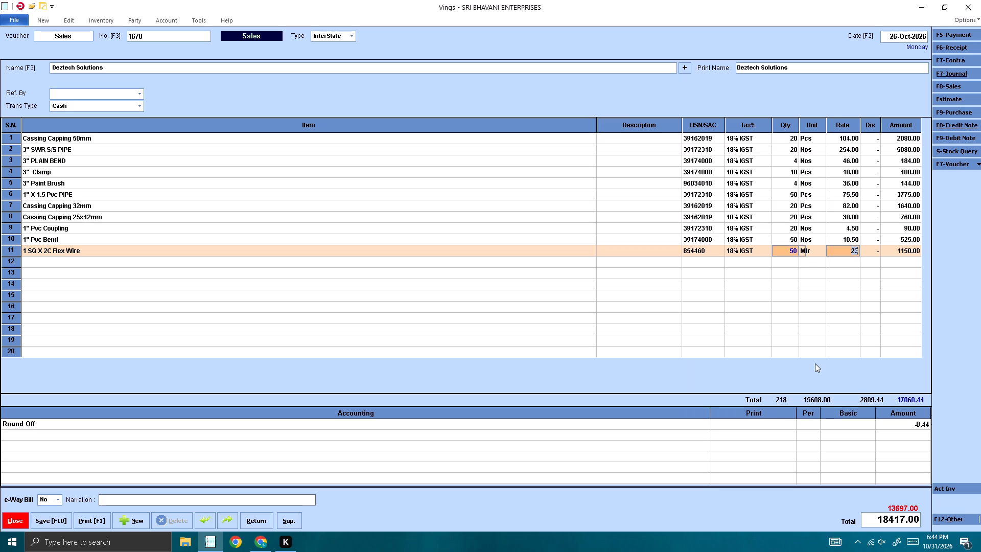
Set the rate of the 1 SQ X 2C Flex Wire line to 28 and complete the line.
{"action": "key", "text": "BackSpace"}
{"action": "key", "text": "BackSpace"}
{"action": "key", "text": "Return"}
{"action": "key", "text": "Return"}
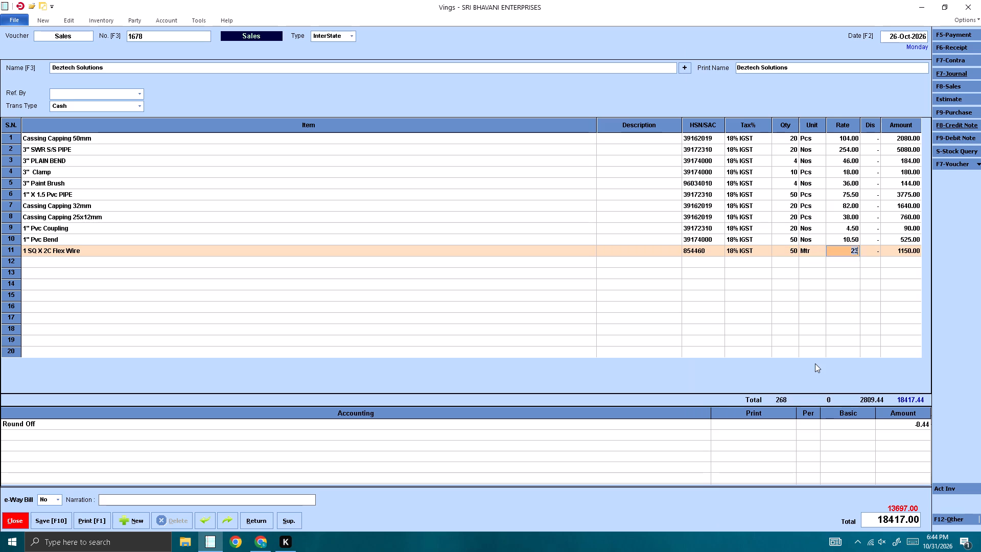
{"action": "key", "text": "BackSpace"}
{"action": "type", "text": "28"}
{"action": "key", "text": "Return"}
{"action": "key", "text": "Return"}
{"action": "key", "text": "Return"}
{"action": "key", "text": "Return"}
{"action": "key", "text": "BackSpace"}
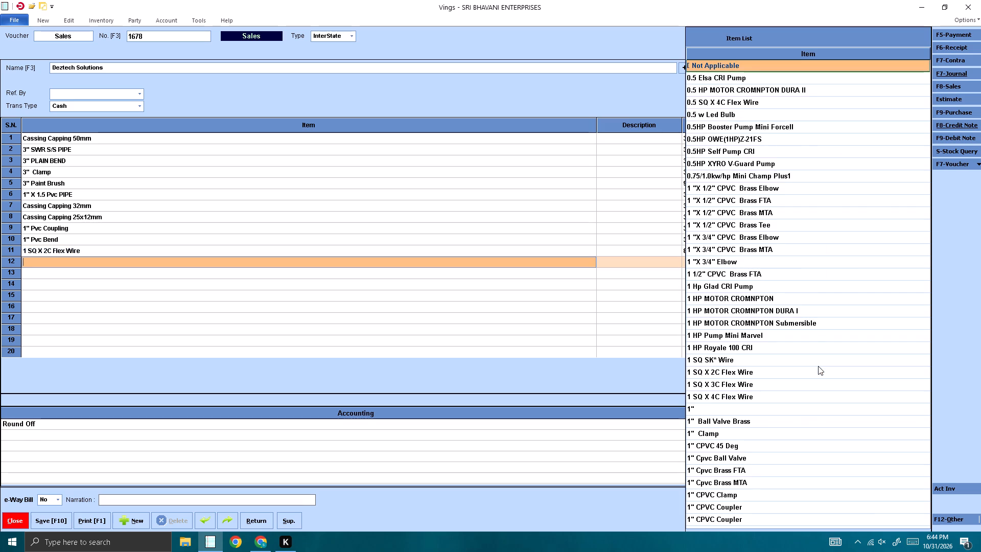
Add 1 SQ X 3C Flex Wire as the twelfth item with quantity 4, found by searching for 1sq.
{"action": "type", "text": "1sq"}
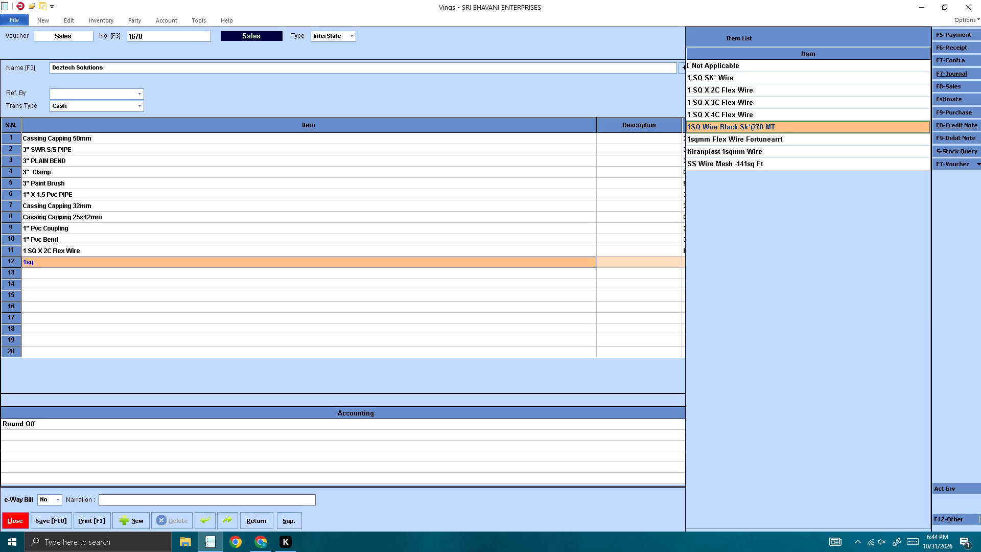
{"action": "key", "text": "Up"}
{"action": "key", "text": "Up"}
{"action": "key", "text": "Return"}
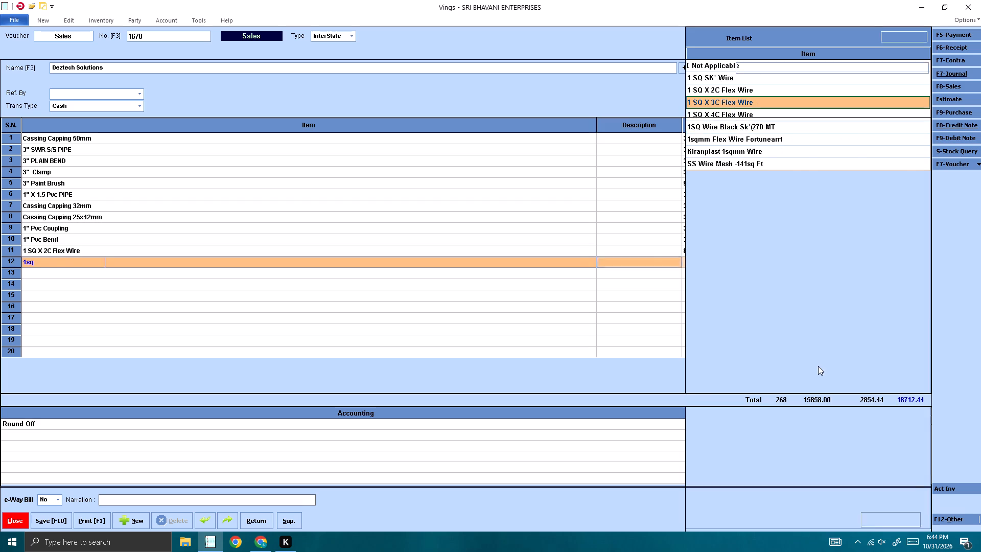
{"action": "key", "text": "Return"}
{"action": "key", "text": "4"}
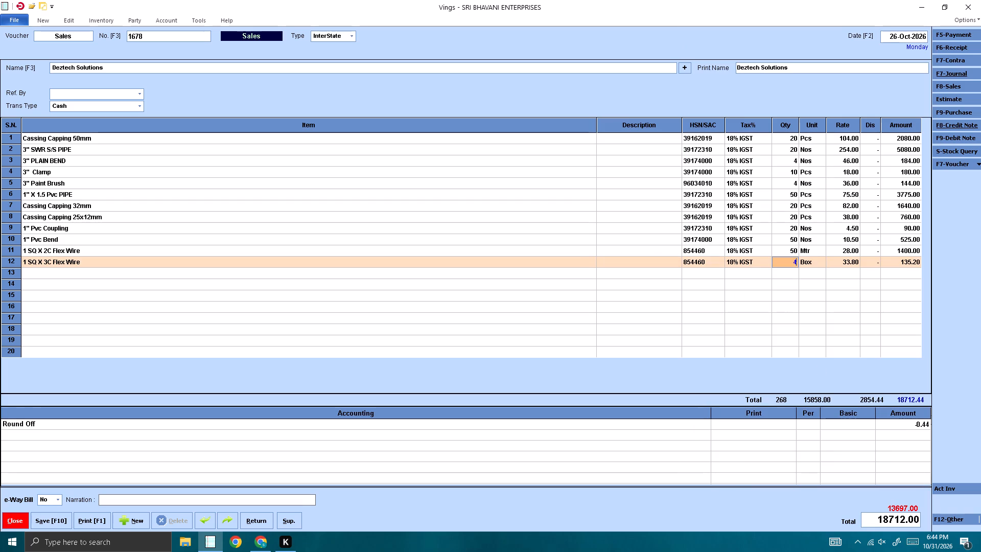
{"action": "key", "text": "Return"}
{"action": "key", "text": "Return"}
{"action": "key", "text": "Return"}
{"action": "key", "text": "shift+Return"}
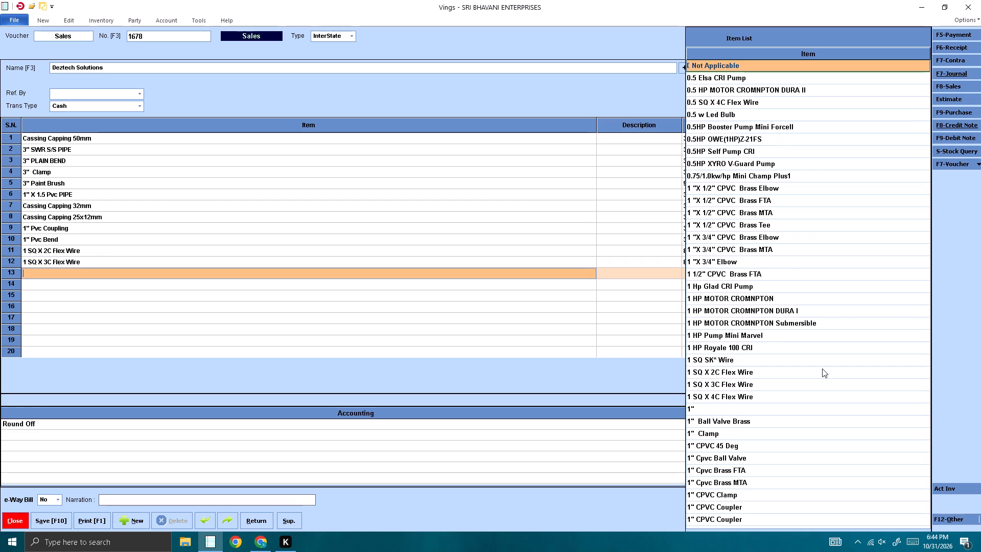
Add 1" Clamp as the thirteenth item with quantity 50, found by searching for 1".
{"action": "type", "text": "1\""}
{"action": "key", "text": "space"}
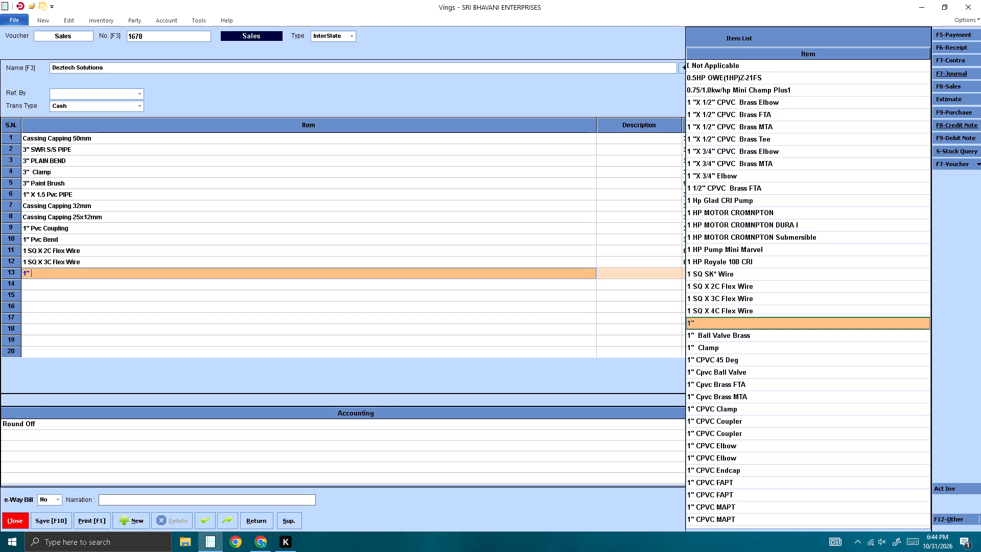
{"action": "key", "text": "Down"}
{"action": "key", "text": "Down"}
{"action": "key", "text": "Return"}
{"action": "key", "text": "Return"}
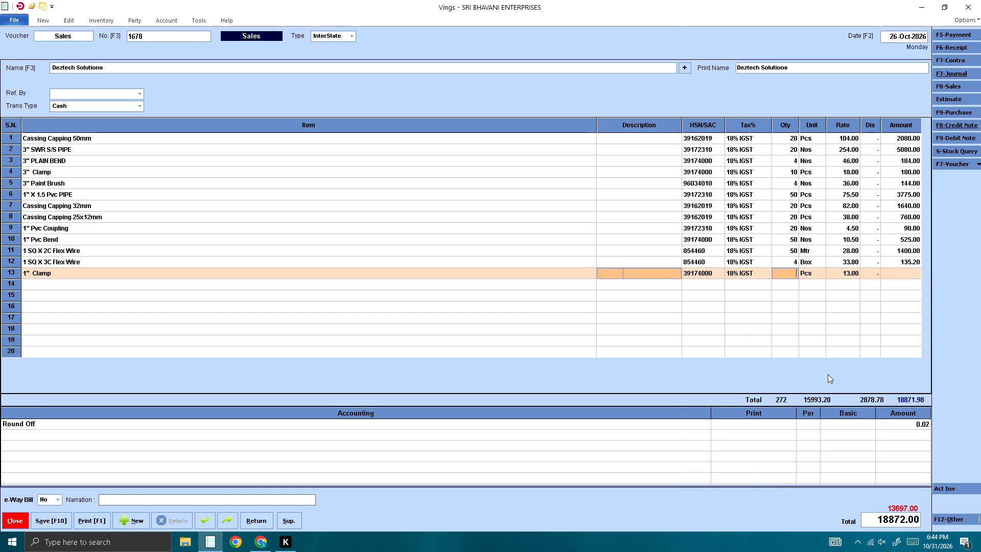
{"action": "type", "text": "50"}
{"action": "key", "text": "Return"}
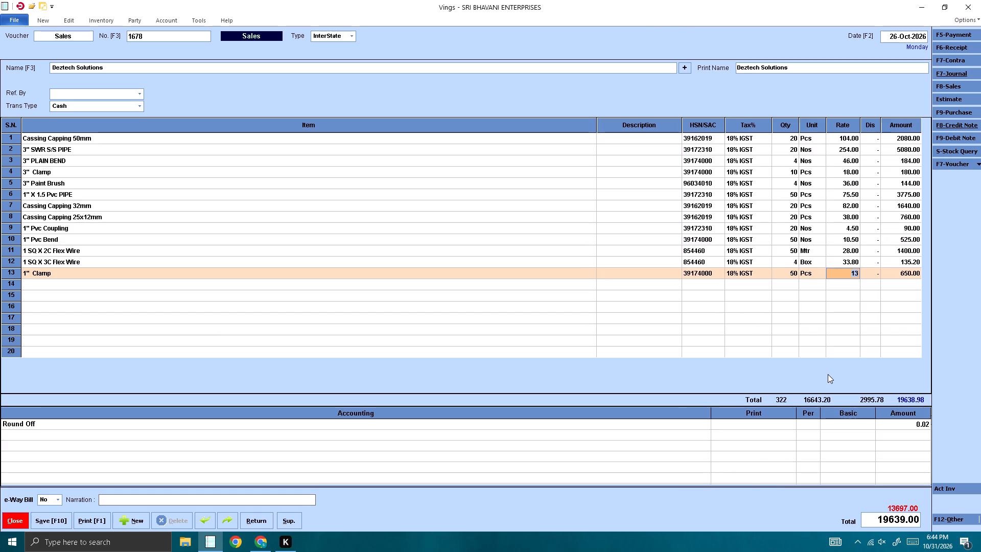
{"action": "key", "text": "Return"}
{"action": "key", "text": "Return"}
{"action": "key", "text": "Return"}
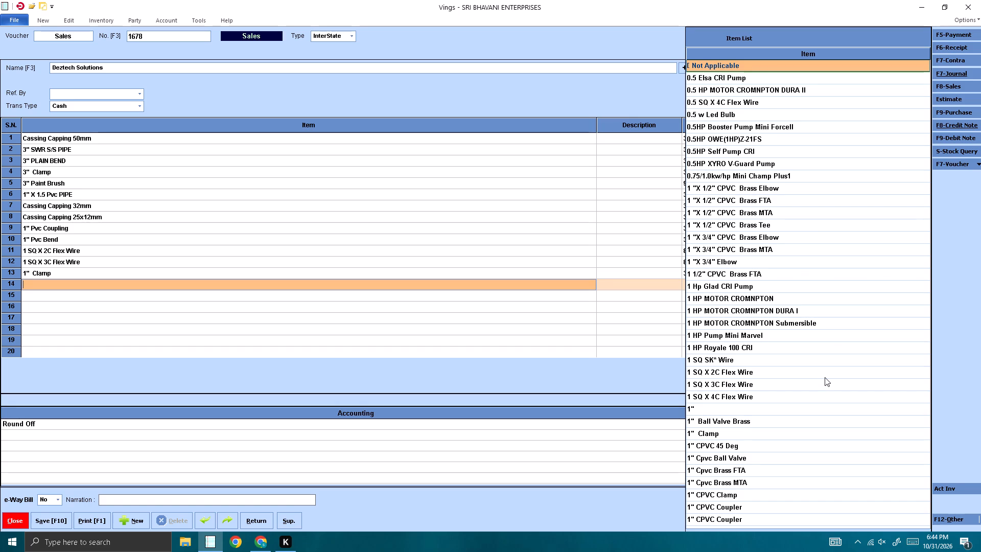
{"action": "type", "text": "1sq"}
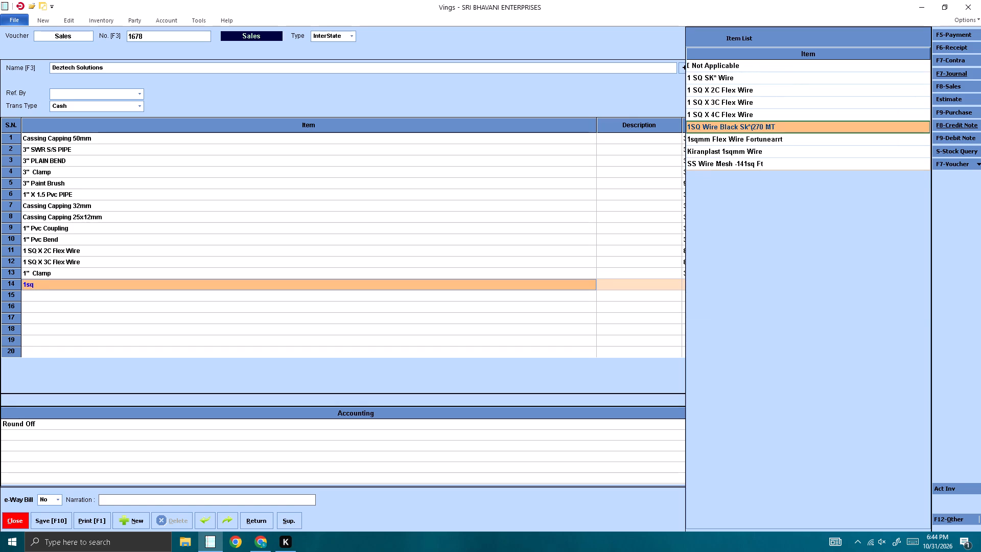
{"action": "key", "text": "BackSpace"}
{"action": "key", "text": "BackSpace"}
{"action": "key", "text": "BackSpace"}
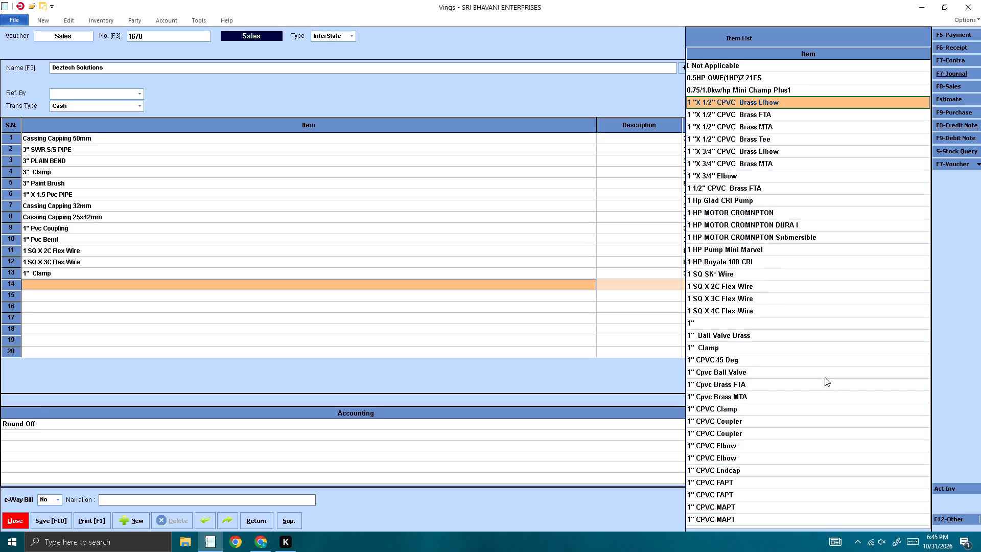
Look through the item list entries starting with 1 for a fourteenth item.
{"action": "key", "text": "Down"}
{"action": "key", "text": "Down"}
{"action": "key", "text": "Down"}
{"action": "key", "text": "Down"}
{"action": "key", "text": "Down"}
{"action": "key", "text": "Down"}
{"action": "key", "text": "Down"}
{"action": "key", "text": "Down"}
{"action": "key", "text": "Down"}
{"action": "key", "text": "Down"}
{"action": "key", "text": "Down"}
{"action": "key", "text": "Down"}
{"action": "key", "text": "Down"}
{"action": "key", "text": "Down"}
{"action": "key", "text": "Down"}
{"action": "key", "text": "Down"}
{"action": "key", "text": "Down"}
{"action": "key", "text": "Down"}
{"action": "key", "text": "Down"}
{"action": "key", "text": "Down"}
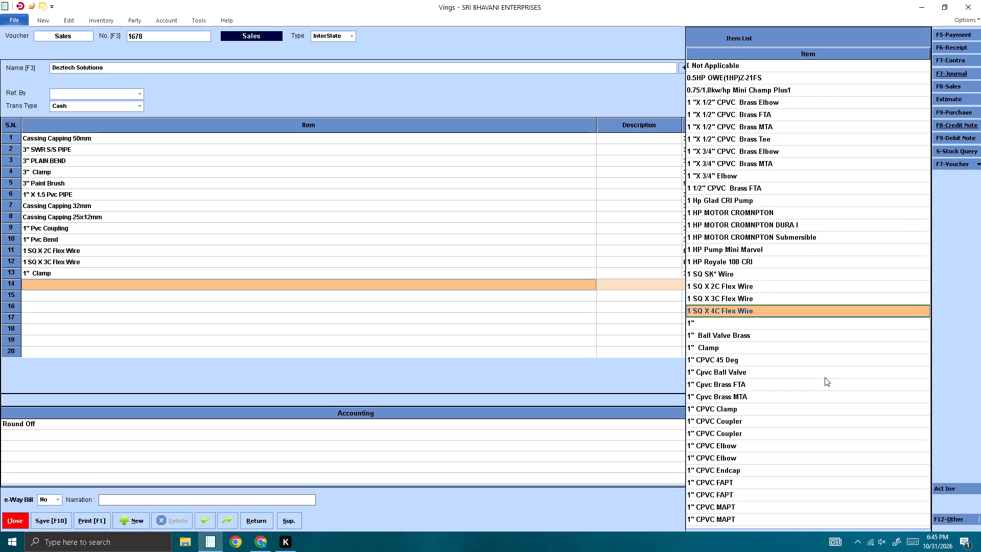
{"action": "key", "text": "Up"}
{"action": "key", "text": "Up"}
{"action": "key", "text": "Up"}
{"action": "key", "text": "Up"}
{"action": "key", "text": "Up"}
{"action": "key", "text": "Up"}
{"action": "key", "text": "Up"}
{"action": "key", "text": "Up"}
{"action": "key", "text": "Up"}
{"action": "key", "text": "Up"}
{"action": "key", "text": "Up"}
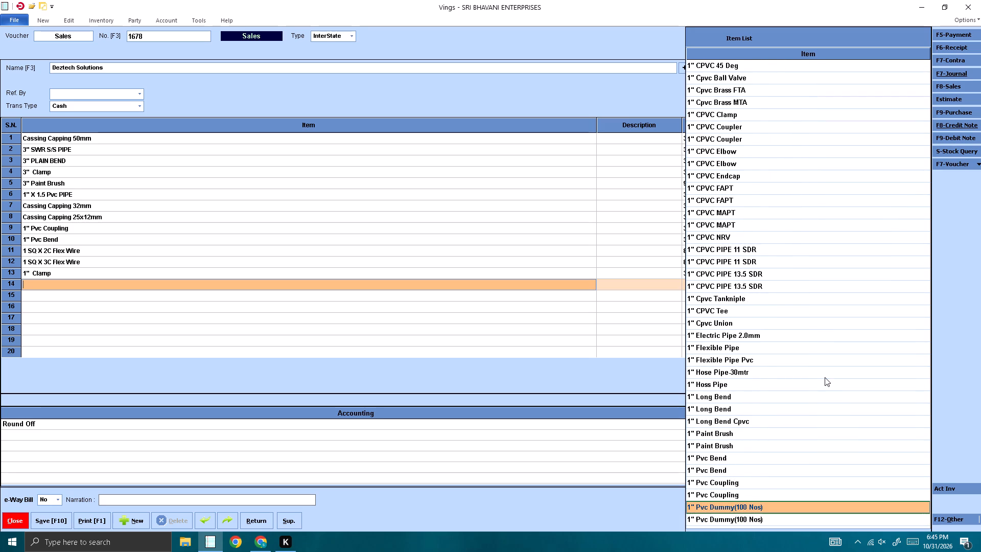
{"action": "key", "text": "Down"}
{"action": "key", "text": "Down"}
{"action": "key", "text": "Down"}
{"action": "key", "text": "Down"}
{"action": "key", "text": "Down"}
{"action": "key", "text": "Down"}
{"action": "key", "text": "Down"}
{"action": "key", "text": "Down"}
{"action": "key", "text": "Down"}
{"action": "key", "text": "Down"}
{"action": "key", "text": "Down"}
{"action": "key", "text": "Down"}
{"action": "key", "text": "Down"}
{"action": "key", "text": "Down"}
{"action": "key", "text": "Down"}
{"action": "key", "text": "Down"}
{"action": "key", "text": "Down"}
{"action": "key", "text": "Down"}
{"action": "key", "text": "Down"}
{"action": "key", "text": "Down"}
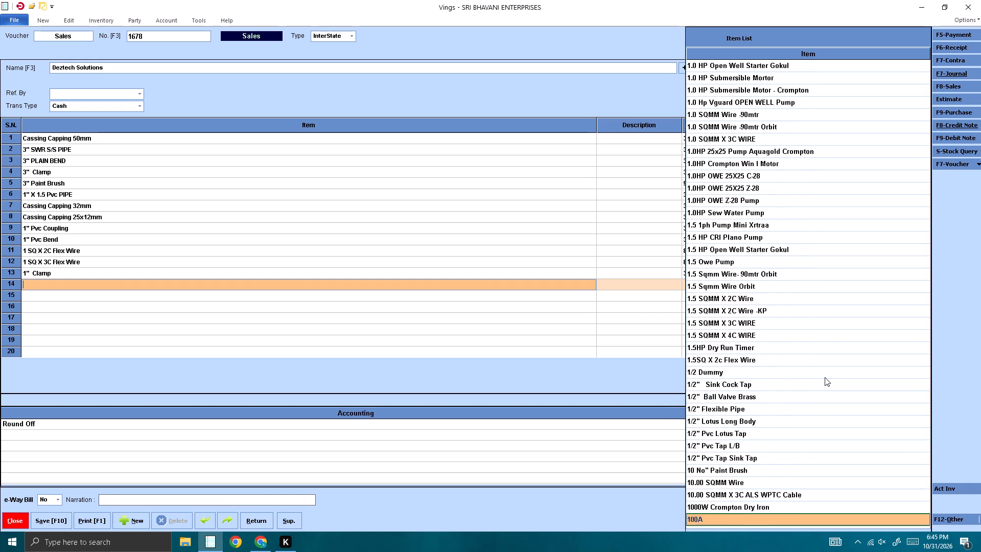
{"action": "key", "text": "Down"}
{"action": "key", "text": "Up"}
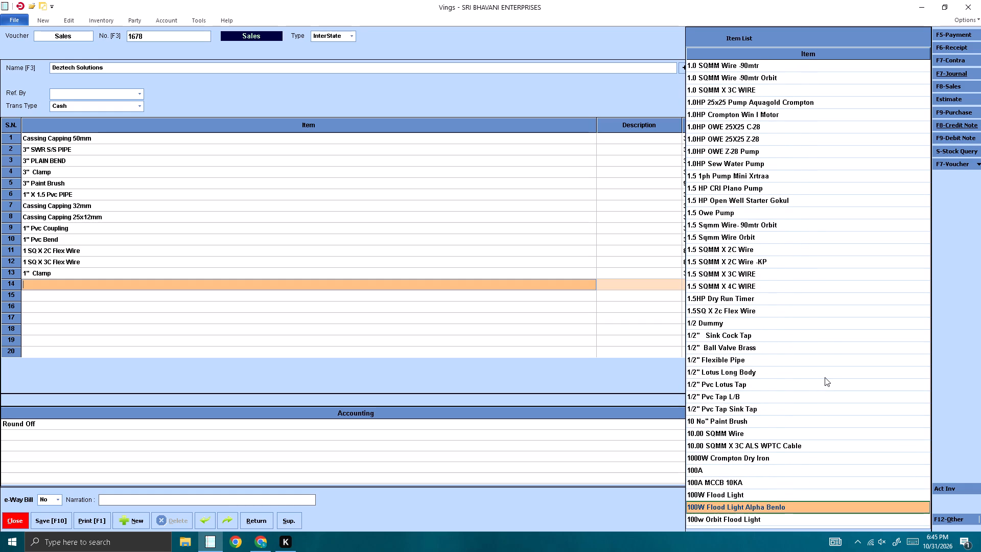
{"action": "key", "text": "Up"}
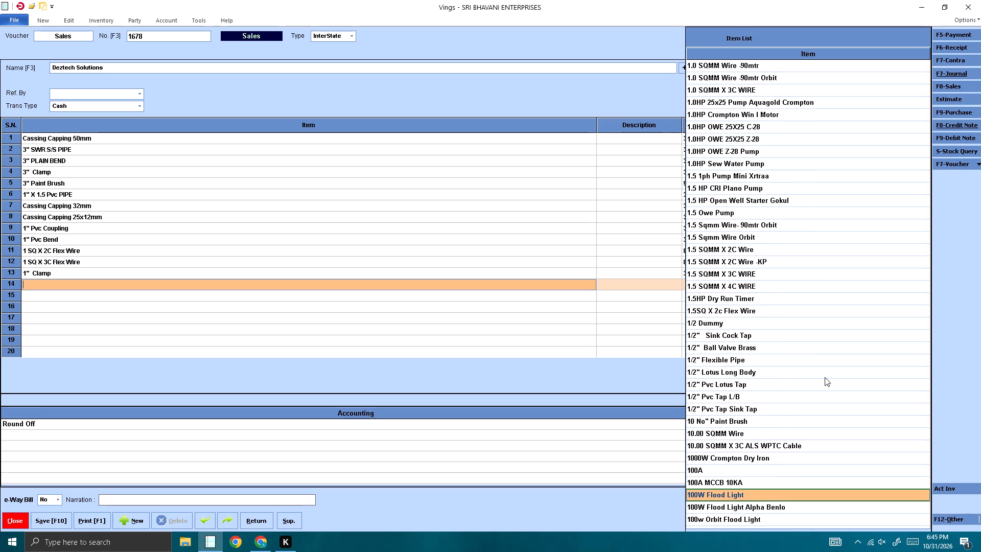
Add Birla White Cement 1KG as the fourteenth item with quantity 5, found by searching for white c.
{"action": "type", "text": "white"}
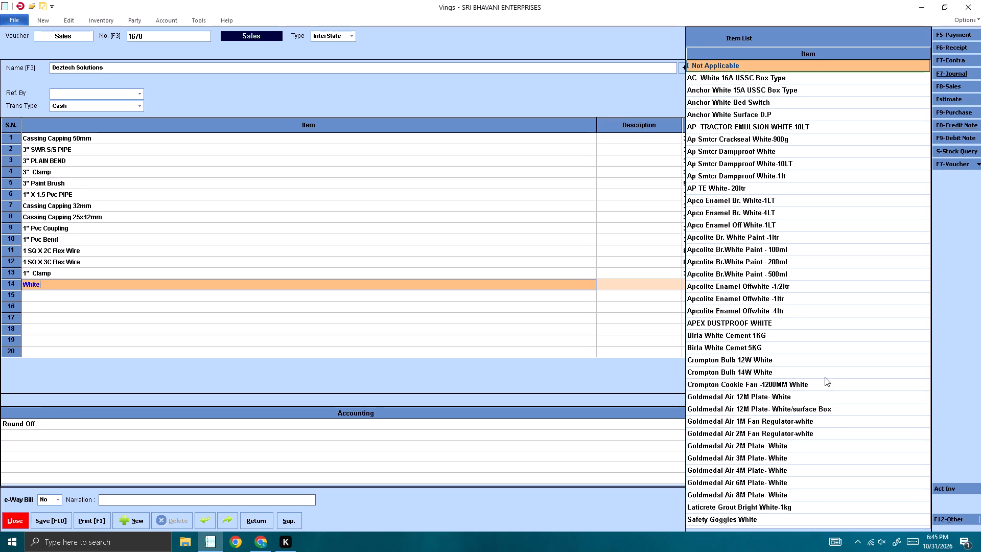
{"action": "key", "text": "space"}
{"action": "type", "text": "c"}
{"action": "key", "text": "Down"}
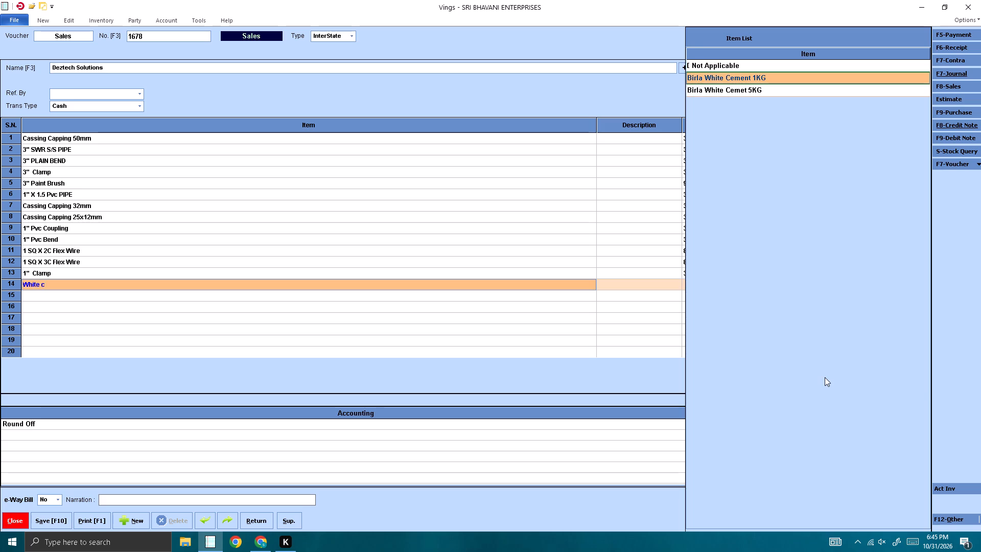
{"action": "key", "text": "Return"}
{"action": "key", "text": "Return"}
{"action": "key", "text": "5"}
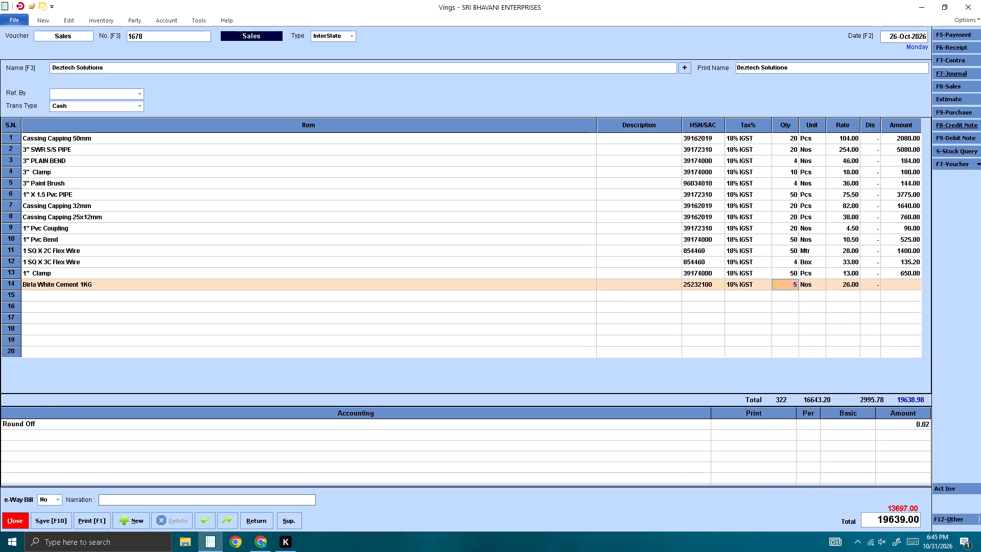
{"action": "key", "text": "Return"}
{"action": "key", "text": "Return"}
{"action": "key", "text": "Return"}
{"action": "key", "text": "Return"}
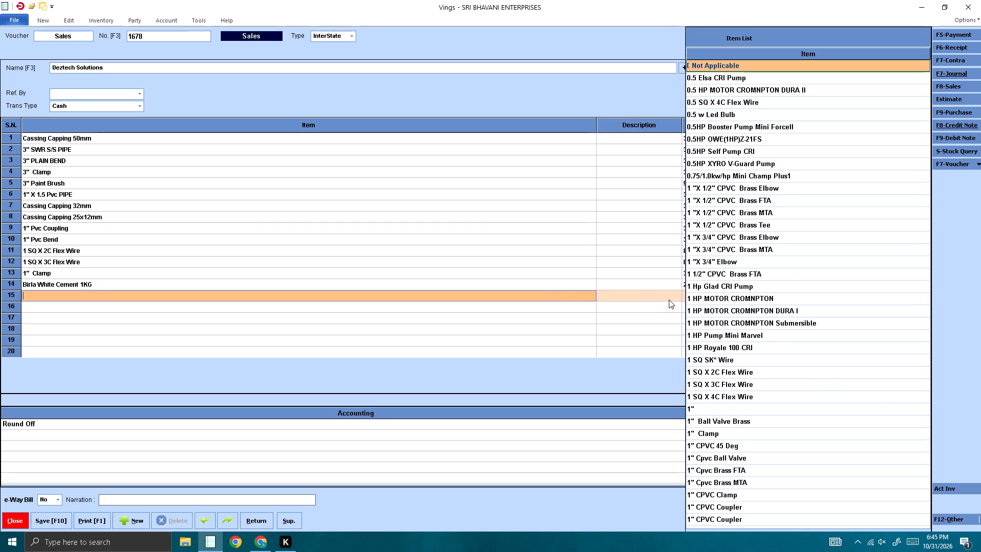
Look through the item list for a fifteenth item, from the 0.5 HP pump entries past the 1" CPVC fittings.
{"action": "scroll", "coordinate": [571, 286], "scroll_direction": "down", "scroll_amount": 7}
{"action": "key", "text": "Down"}
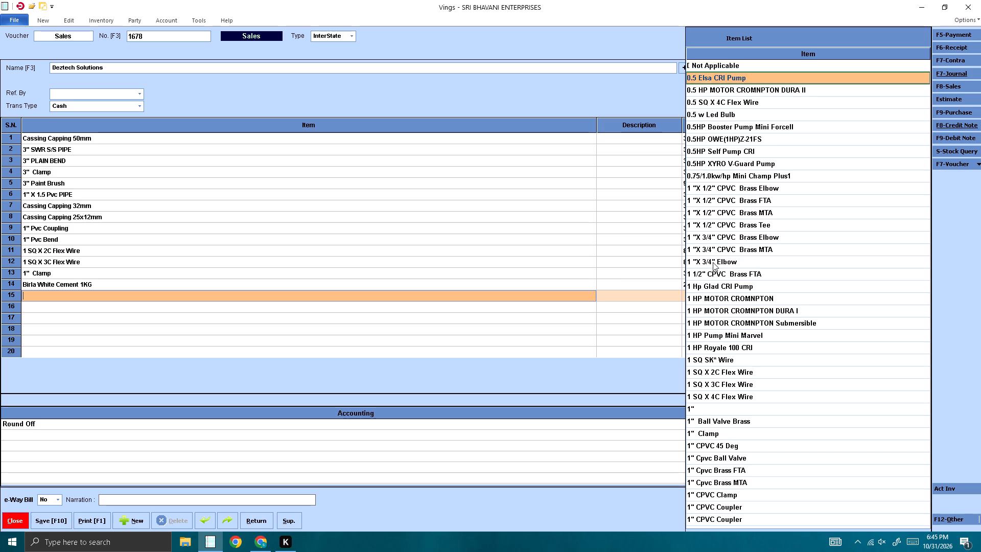
{"action": "key", "text": "Down"}
{"action": "key", "text": "Down"}
{"action": "key", "text": "Down"}
{"action": "key", "text": "Down"}
{"action": "key", "text": "Down"}
{"action": "key", "text": "Down"}
{"action": "key", "text": "Down"}
{"action": "key", "text": "Down"}
{"action": "key", "text": "Down"}
{"action": "key", "text": "Down"}
{"action": "key", "text": "Down"}
{"action": "key", "text": "Down"}
{"action": "key", "text": "Down"}
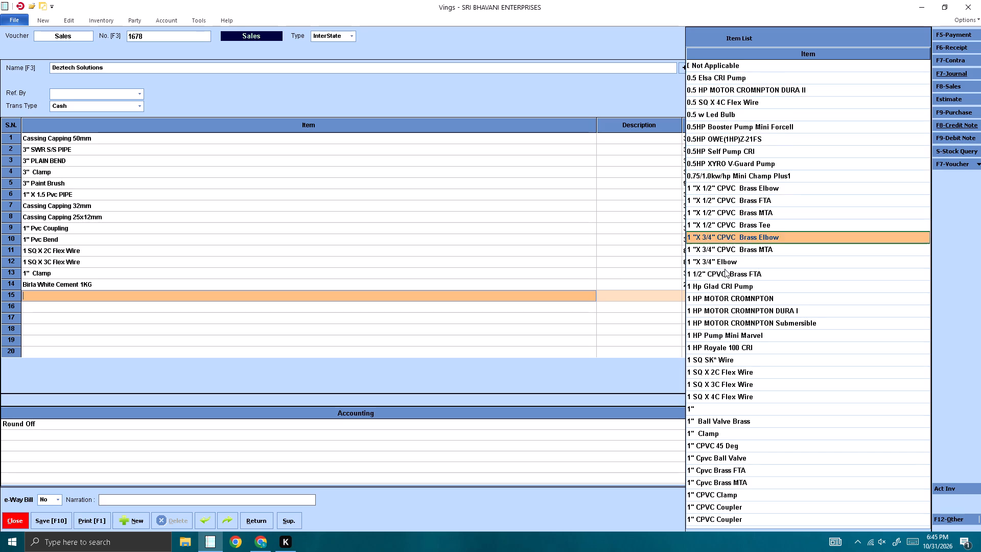
{"action": "key", "text": "Down"}
{"action": "key", "text": "Down"}
{"action": "key", "text": "Down"}
{"action": "key", "text": "Down"}
{"action": "key", "text": "Down"}
{"action": "key", "text": "Down"}
{"action": "key", "text": "Down"}
{"action": "key", "text": "Down"}
{"action": "key", "text": "Down"}
{"action": "key", "text": "Down"}
{"action": "key", "text": "Down"}
{"action": "key", "text": "Down"}
{"action": "key", "text": "Down"}
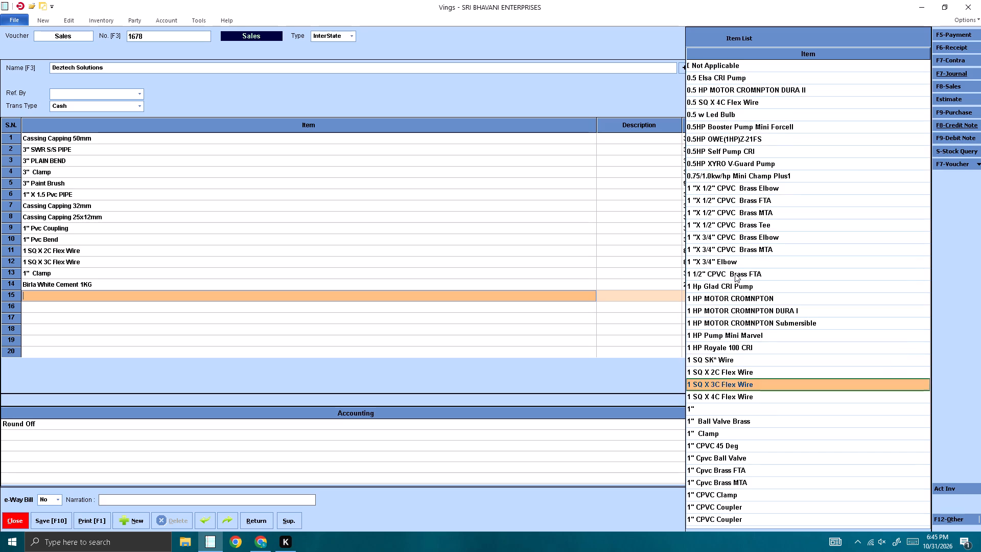
{"action": "key", "text": "Down"}
{"action": "key", "text": "Down"}
{"action": "key", "text": "Down"}
{"action": "key", "text": "Down"}
{"action": "key", "text": "Down"}
{"action": "key", "text": "Down"}
{"action": "key", "text": "Down"}
{"action": "key", "text": "Down"}
{"action": "key", "text": "Down"}
{"action": "key", "text": "Down"}
{"action": "key", "text": "Down"}
{"action": "key", "text": "Down"}
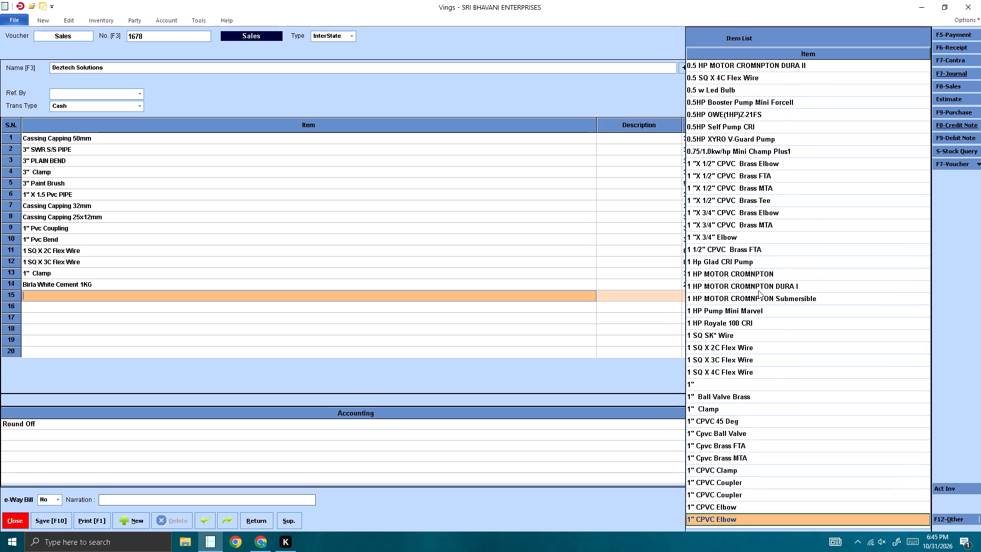
{"action": "key", "text": "Down"}
{"action": "key", "text": "Down"}
{"action": "key", "text": "Down"}
{"action": "key", "text": "Down"}
{"action": "key", "text": "Down"}
{"action": "key", "text": "Down"}
{"action": "key", "text": "Down"}
{"action": "key", "text": "Down"}
{"action": "key", "text": "Down"}
{"action": "key", "text": "Down"}
{"action": "key", "text": "Down"}
{"action": "key", "text": "Down"}
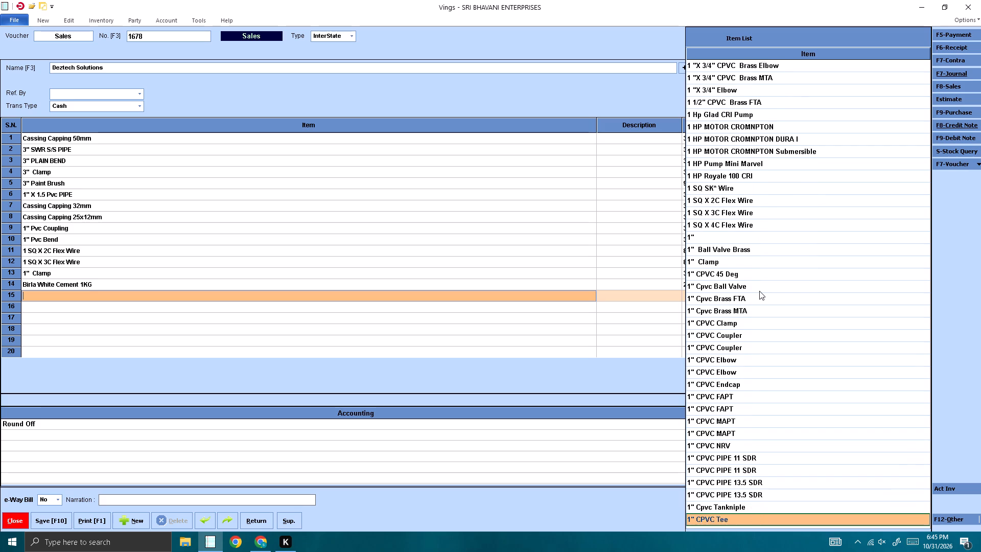
{"action": "key", "text": "Down"}
{"action": "key", "text": "Down"}
{"action": "key", "text": "Down"}
{"action": "key", "text": "Down"}
{"action": "key", "text": "Down"}
{"action": "key", "text": "Down"}
{"action": "key", "text": "Down"}
{"action": "key", "text": "Down"}
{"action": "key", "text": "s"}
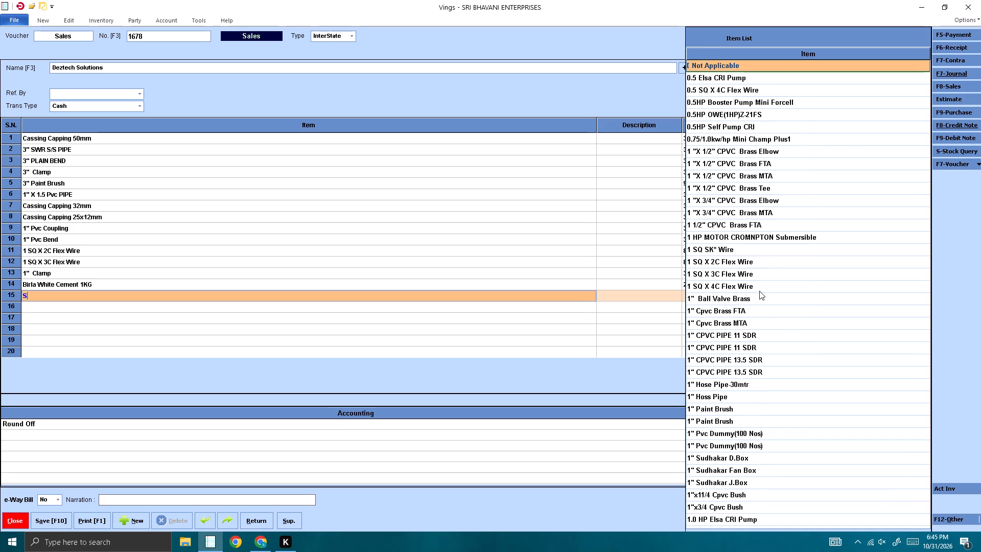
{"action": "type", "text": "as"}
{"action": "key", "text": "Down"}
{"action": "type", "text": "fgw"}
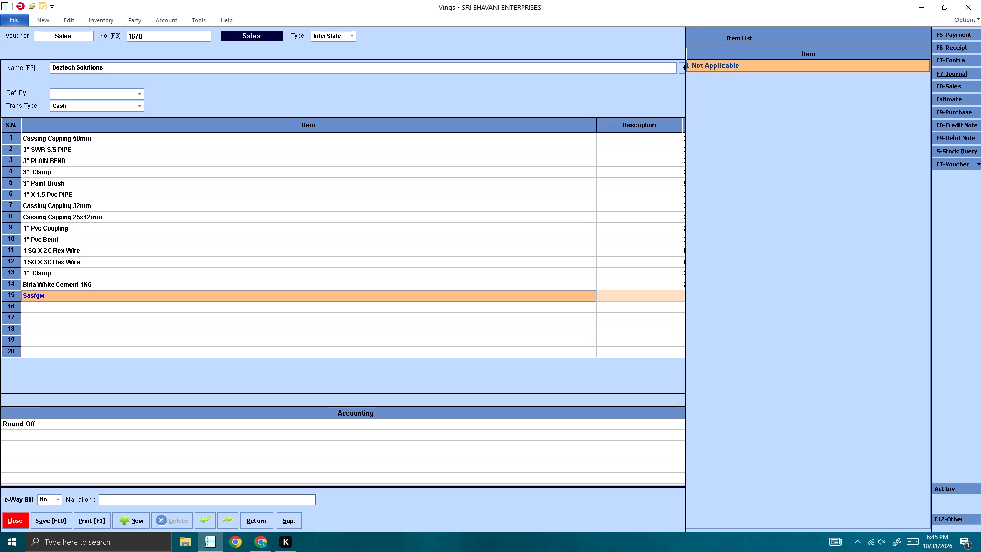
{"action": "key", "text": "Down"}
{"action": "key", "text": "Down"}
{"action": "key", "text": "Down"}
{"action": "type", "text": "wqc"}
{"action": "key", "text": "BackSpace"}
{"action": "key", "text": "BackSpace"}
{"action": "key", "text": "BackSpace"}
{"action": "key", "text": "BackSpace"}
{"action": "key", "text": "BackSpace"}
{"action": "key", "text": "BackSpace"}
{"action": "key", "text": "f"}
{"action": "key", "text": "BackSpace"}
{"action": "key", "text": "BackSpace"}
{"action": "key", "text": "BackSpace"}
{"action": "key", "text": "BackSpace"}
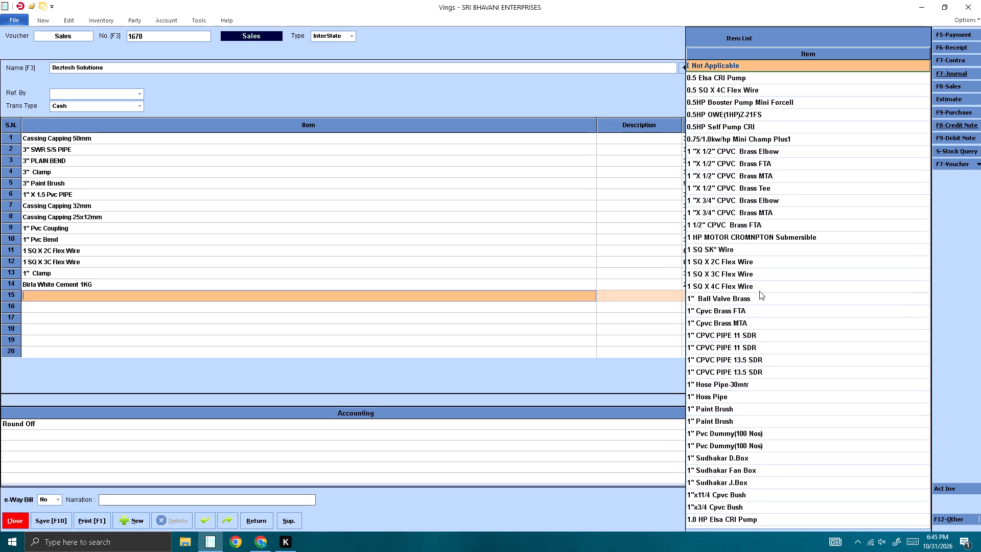
Look through the item list again for a fifteenth item, down to the 20mm pipe and hose entries.
{"action": "key", "text": "Down"}
{"action": "key", "text": "Down"}
{"action": "key", "text": "Down"}
{"action": "key", "text": "Down"}
{"action": "key", "text": "Down"}
{"action": "key", "text": "Down"}
{"action": "key", "text": "Down"}
{"action": "key", "text": "Down"}
{"action": "key", "text": "Down"}
{"action": "key", "text": "Down"}
{"action": "key", "text": "Down"}
{"action": "key", "text": "Down"}
{"action": "key", "text": "Down"}
{"action": "key", "text": "Down"}
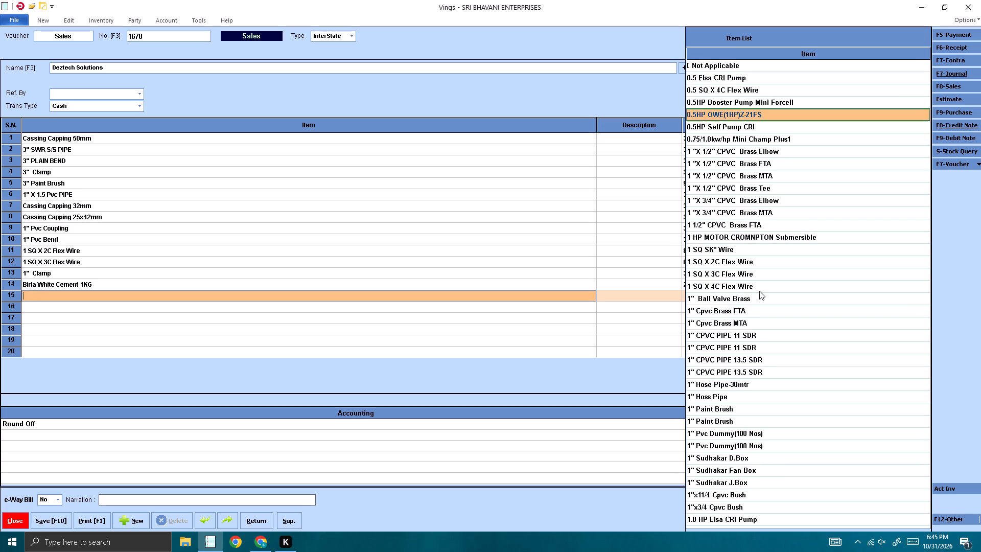
{"action": "key", "text": "Down"}
{"action": "key", "text": "Down"}
{"action": "key", "text": "Down"}
{"action": "key", "text": "Down"}
{"action": "key", "text": "Down"}
{"action": "key", "text": "Down"}
{"action": "key", "text": "Down"}
{"action": "key", "text": "Down"}
{"action": "key", "text": "Down"}
{"action": "key", "text": "Down"}
{"action": "key", "text": "Down"}
{"action": "key", "text": "Down"}
{"action": "key", "text": "Down"}
{"action": "key", "text": "Down"}
{"action": "key", "text": "Down"}
{"action": "key", "text": "Down"}
{"action": "key", "text": "Down"}
{"action": "key", "text": "Down"}
{"action": "key", "text": "Down"}
{"action": "key", "text": "Down"}
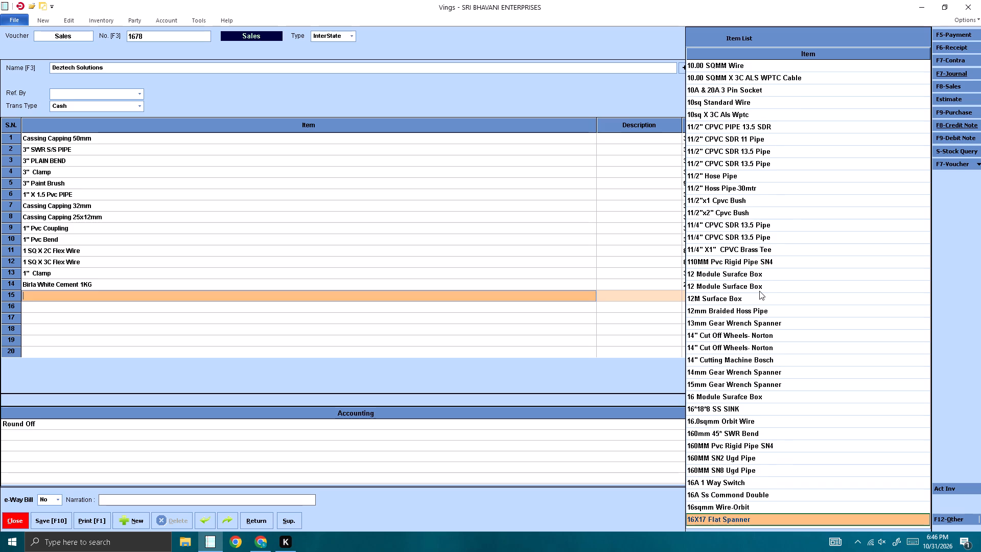
{"action": "key", "text": "Down"}
{"action": "key", "text": "Down"}
{"action": "key", "text": "Down"}
{"action": "key", "text": "Down"}
{"action": "key", "text": "Down"}
{"action": "key", "text": "Down"}
{"action": "key", "text": "Down"}
{"action": "key", "text": "Down"}
{"action": "key", "text": "Down"}
{"action": "key", "text": "Up"}
{"action": "key", "text": "Down"}
{"action": "key", "text": "Down"}
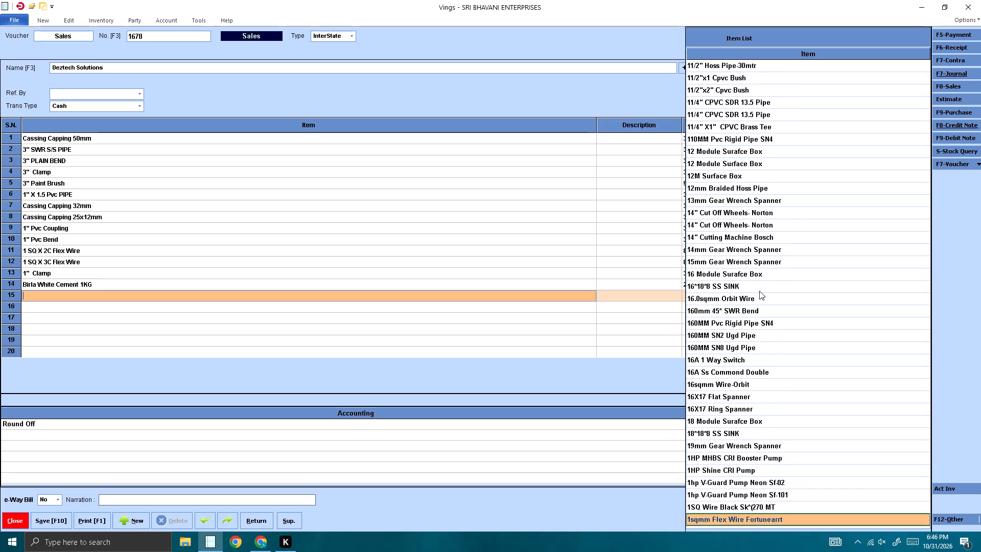
{"action": "key", "text": "Down"}
{"action": "key", "text": "Down"}
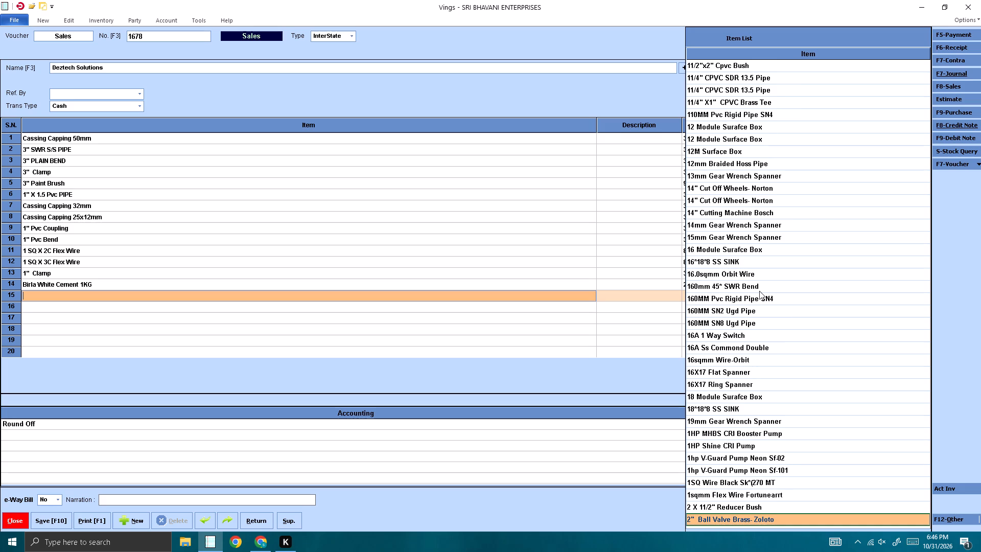
{"action": "key", "text": "Down"}
{"action": "key", "text": "Down"}
{"action": "key", "text": "Down"}
{"action": "key", "text": "Down"}
{"action": "key", "text": "Down"}
{"action": "key", "text": "Down"}
{"action": "key", "text": "Down"}
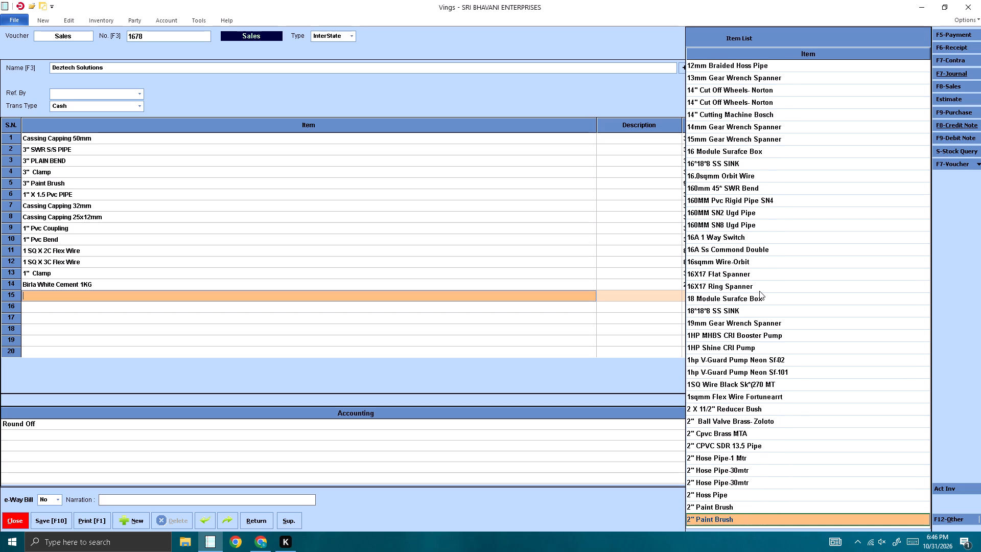
{"action": "key", "text": "Down"}
{"action": "key", "text": "Down"}
{"action": "key", "text": "Down"}
{"action": "key", "text": "Down"}
{"action": "key", "text": "Down"}
{"action": "key", "text": "Down"}
{"action": "key", "text": "Down"}
{"action": "key", "text": "Down"}
{"action": "key", "text": "Down"}
{"action": "key", "text": "Down"}
{"action": "key", "text": "Down"}
{"action": "key", "text": "Down"}
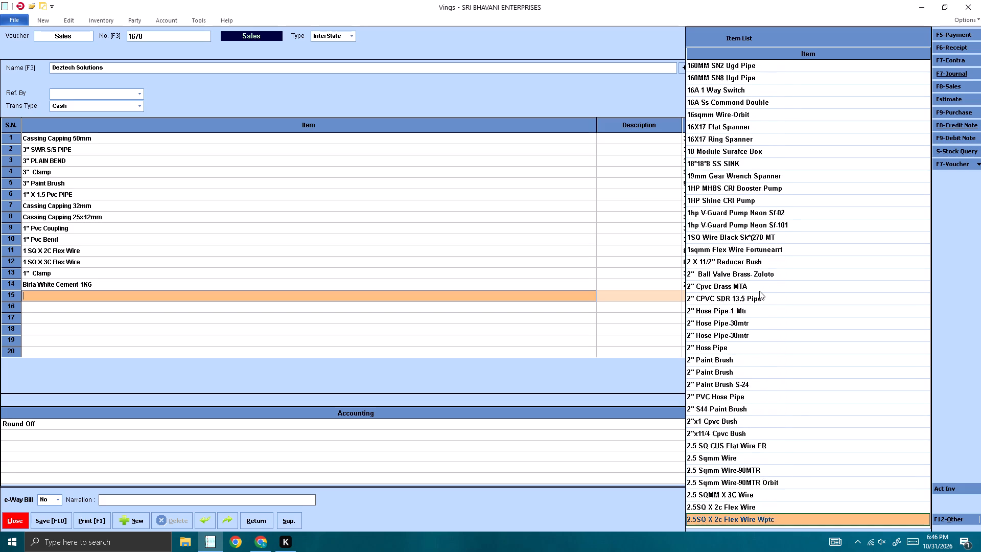
{"action": "key", "text": "Down"}
{"action": "key", "text": "Down"}
{"action": "key", "text": "Down"}
{"action": "key", "text": "Down"}
{"action": "key", "text": "Down"}
{"action": "key", "text": "Down"}
{"action": "key", "text": "Down"}
{"action": "key", "text": "Down"}
{"action": "key", "text": "Down"}
{"action": "key", "text": "Down"}
{"action": "key", "text": "Down"}
{"action": "key", "text": "Down"}
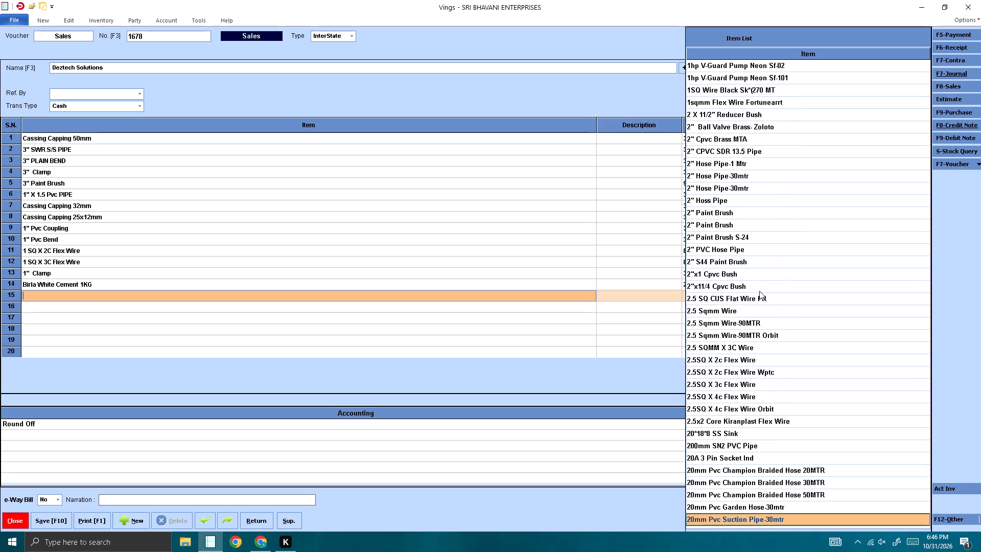
{"action": "key", "text": "Down"}
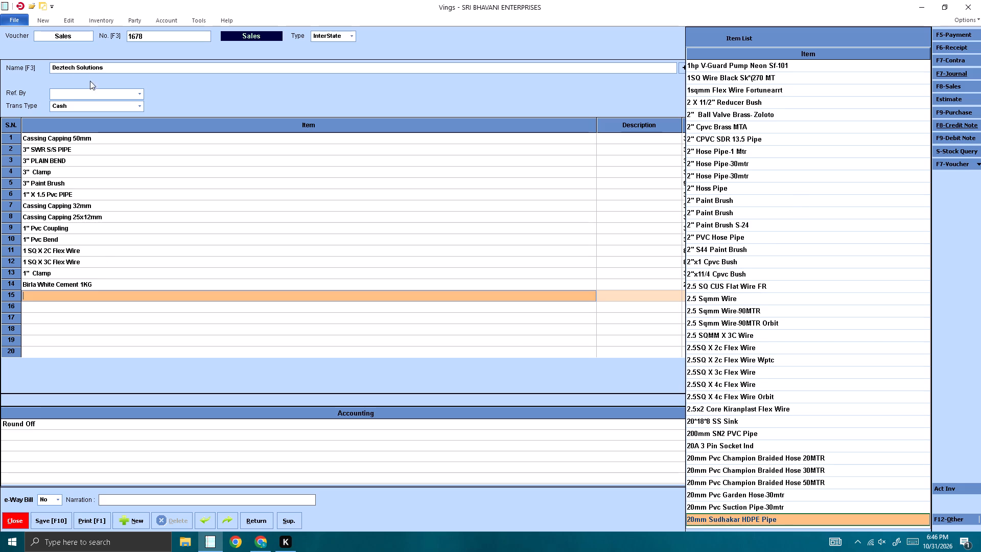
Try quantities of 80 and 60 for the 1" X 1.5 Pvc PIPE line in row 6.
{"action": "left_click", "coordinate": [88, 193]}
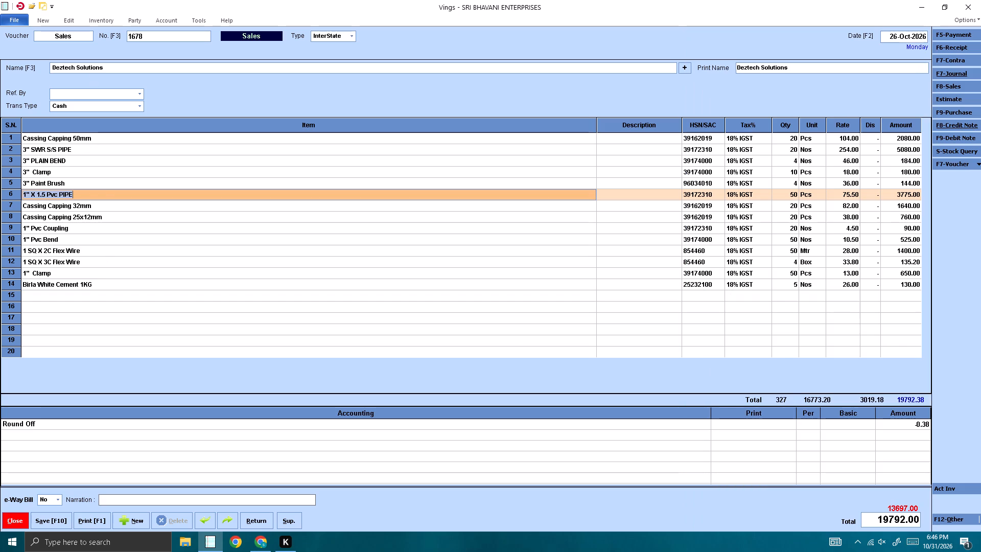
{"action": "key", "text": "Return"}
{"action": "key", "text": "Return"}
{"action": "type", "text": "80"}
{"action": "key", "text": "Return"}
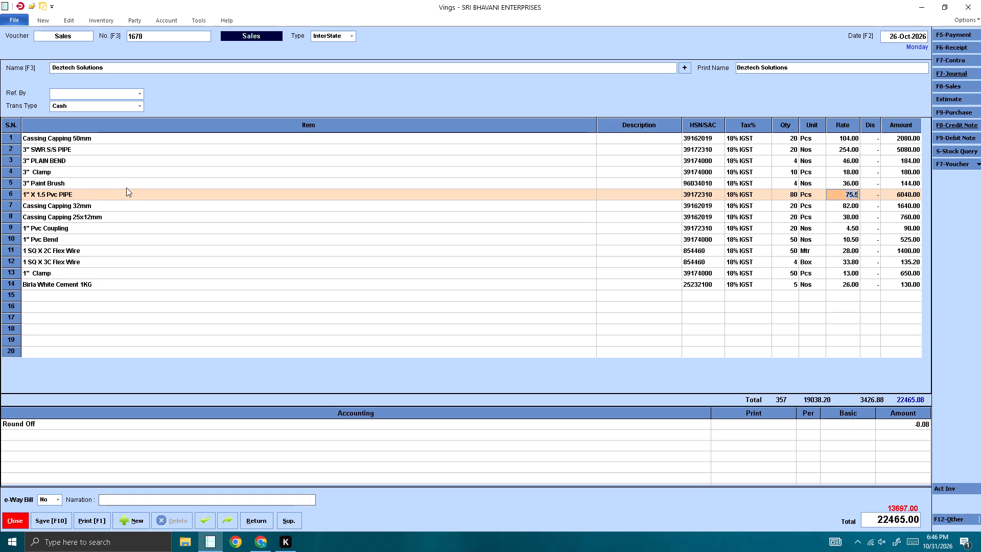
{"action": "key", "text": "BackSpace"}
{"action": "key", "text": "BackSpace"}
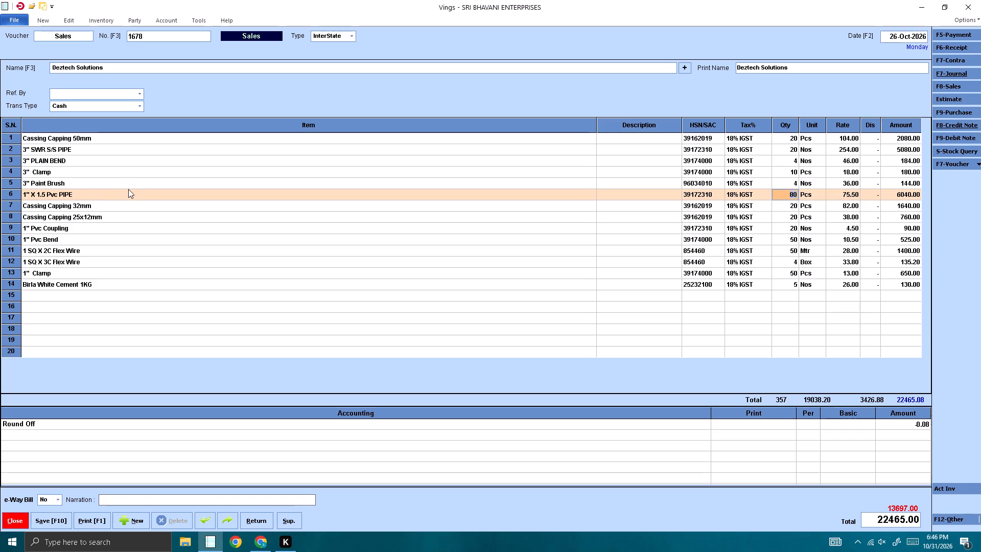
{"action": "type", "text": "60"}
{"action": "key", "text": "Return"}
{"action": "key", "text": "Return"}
Set the quantity of the 1" X 1.5 Pvc PIPE line to 65.
{"action": "key", "text": "BackSpace"}
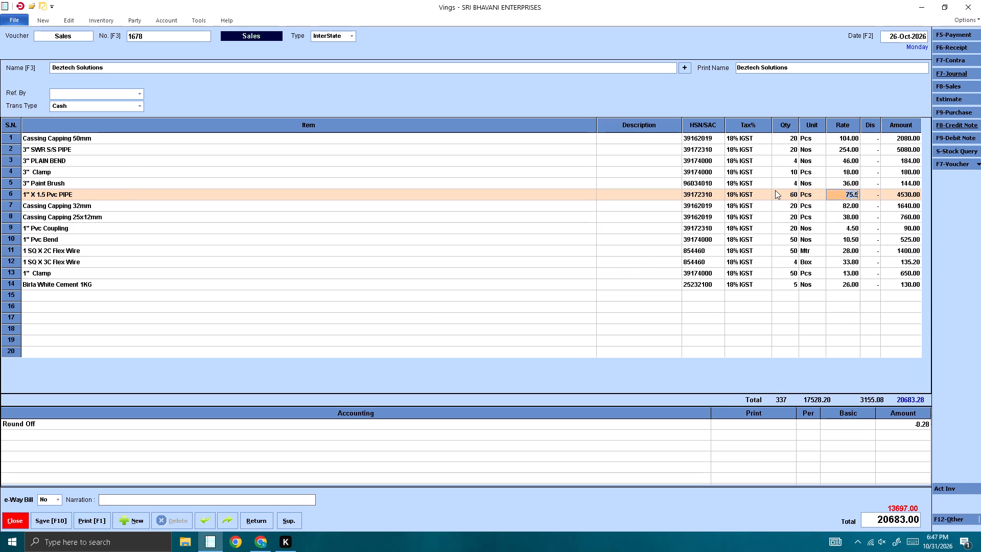
{"action": "key", "text": "BackSpace"}
{"action": "key", "text": "BackSpace"}
{"action": "type", "text": "65"}
{"action": "key", "text": "Return"}
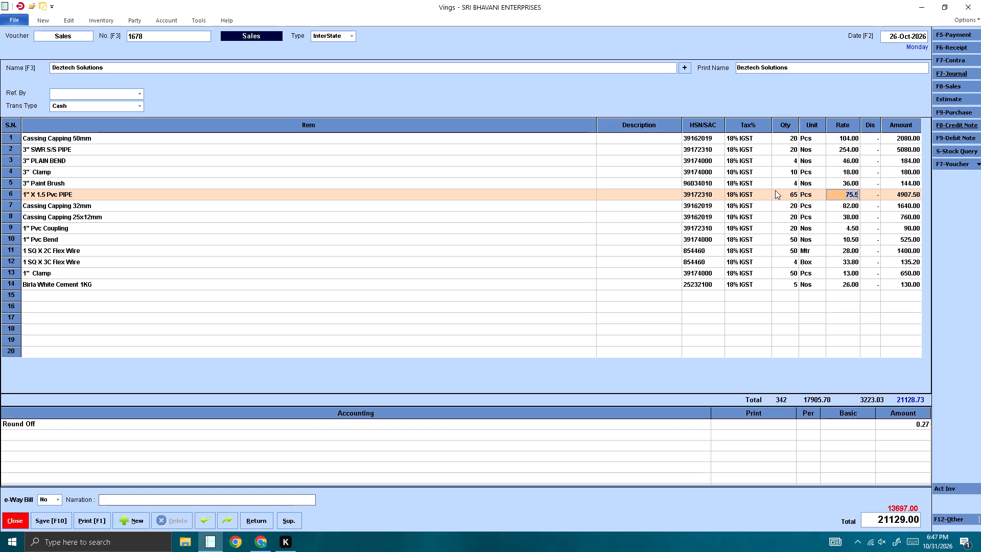
Add Insulation Tape as the fifteenth item with quantity 10, found by searching for insu.
{"action": "left_click", "coordinate": [64, 291]}
{"action": "type", "text": "insu"}
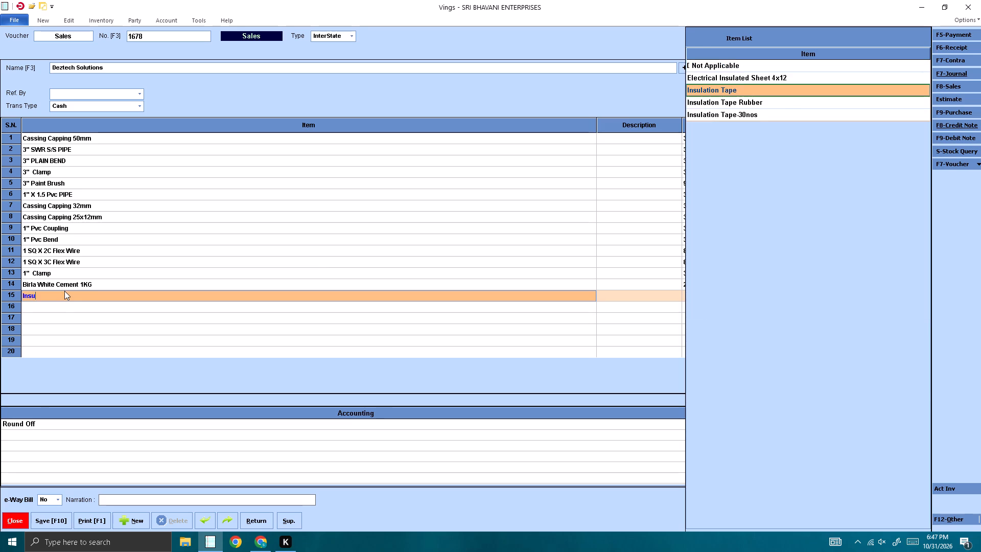
{"action": "key", "text": "Return"}
{"action": "key", "text": "Return"}
{"action": "key", "text": "Return"}
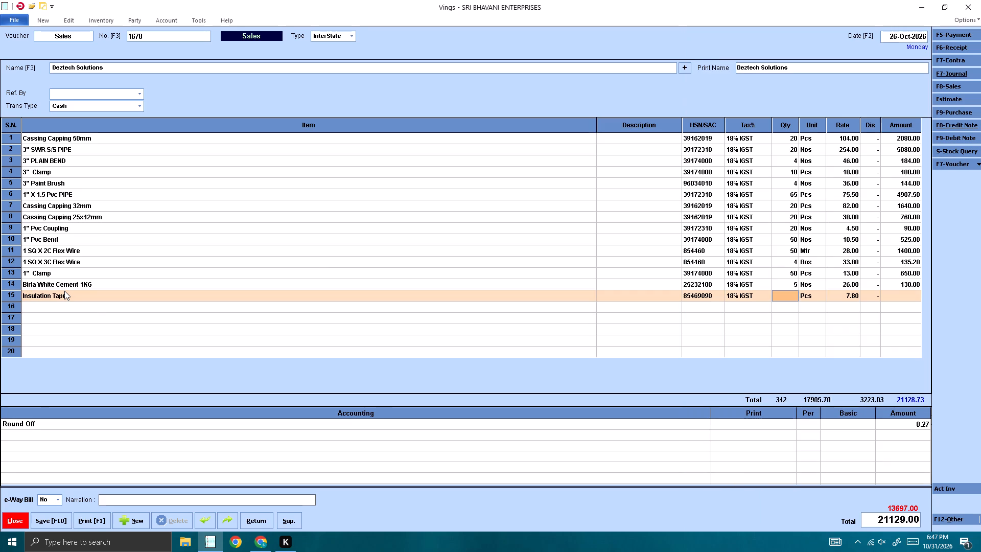
{"action": "type", "text": "10"}
{"action": "key", "text": "Return"}
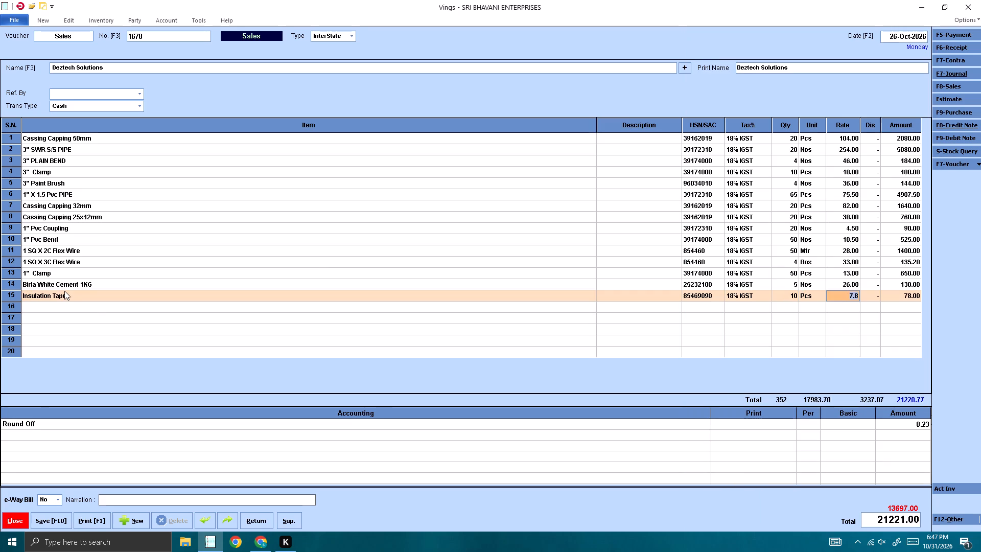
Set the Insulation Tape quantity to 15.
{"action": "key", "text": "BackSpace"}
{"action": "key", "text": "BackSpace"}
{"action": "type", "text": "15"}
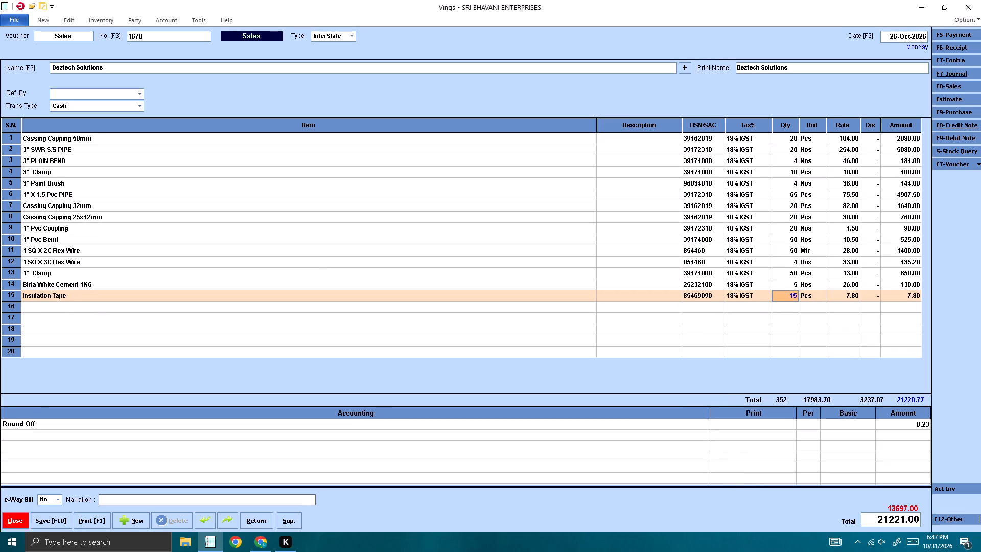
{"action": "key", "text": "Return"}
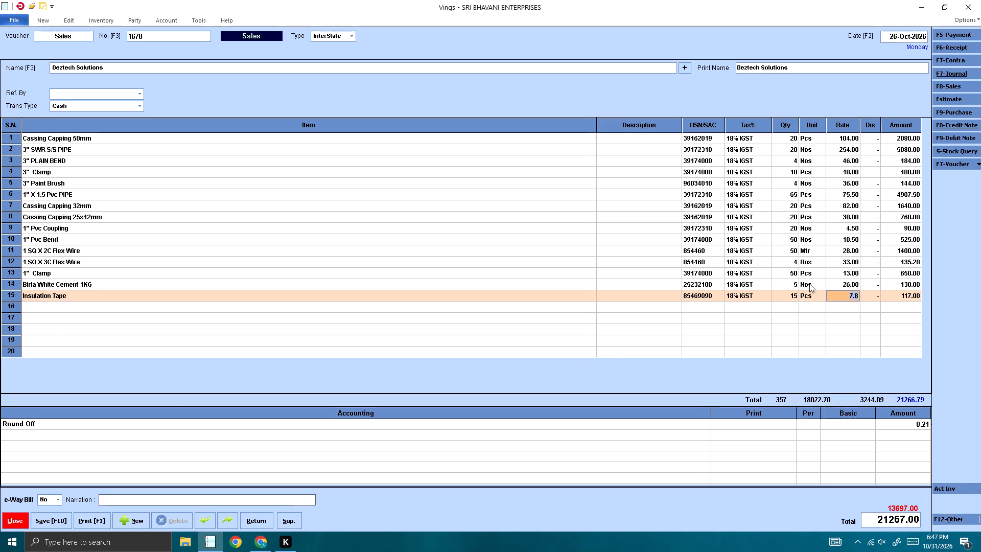
Set the Insulation Tape quantity to 17.
{"action": "left_click", "coordinate": [790, 295]}
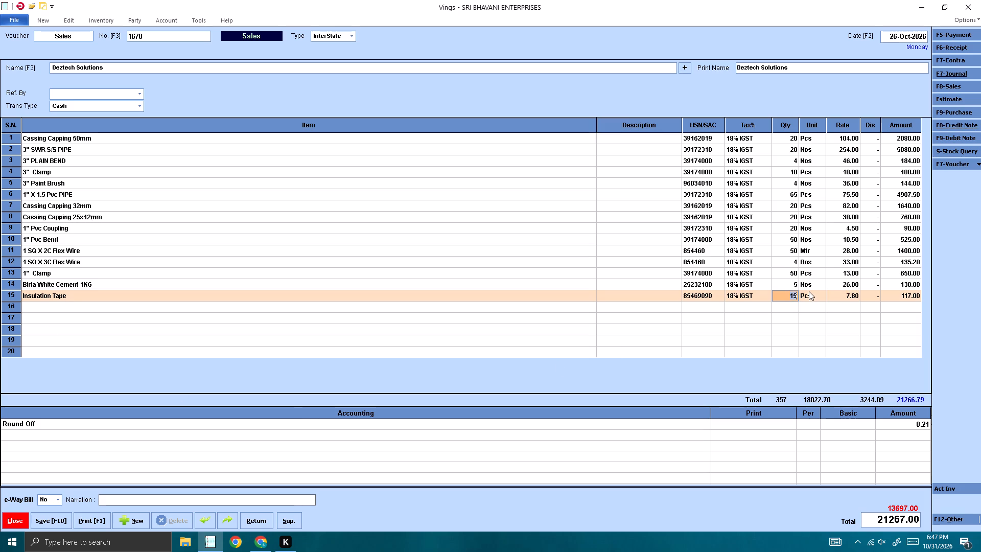
{"action": "type", "text": "17"}
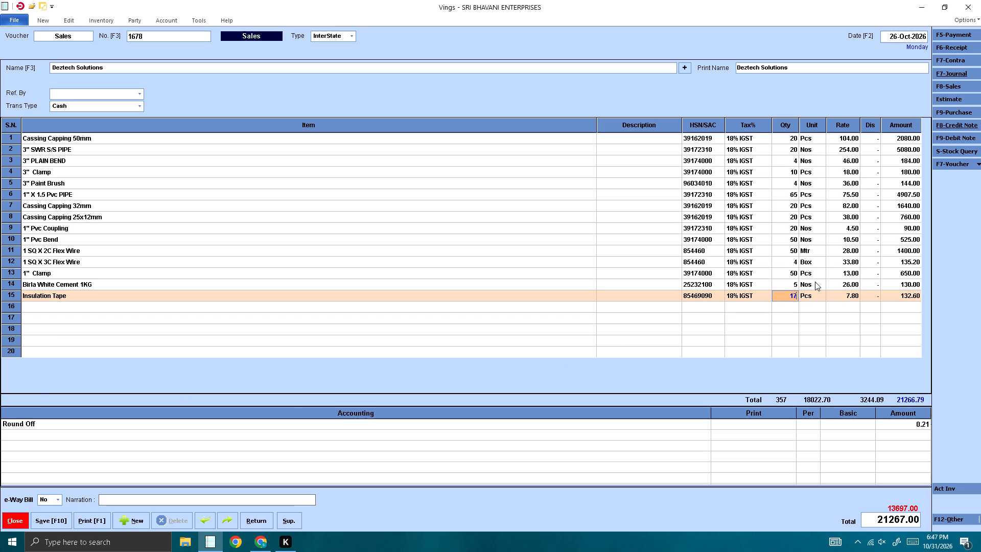
{"action": "key", "text": "Return"}
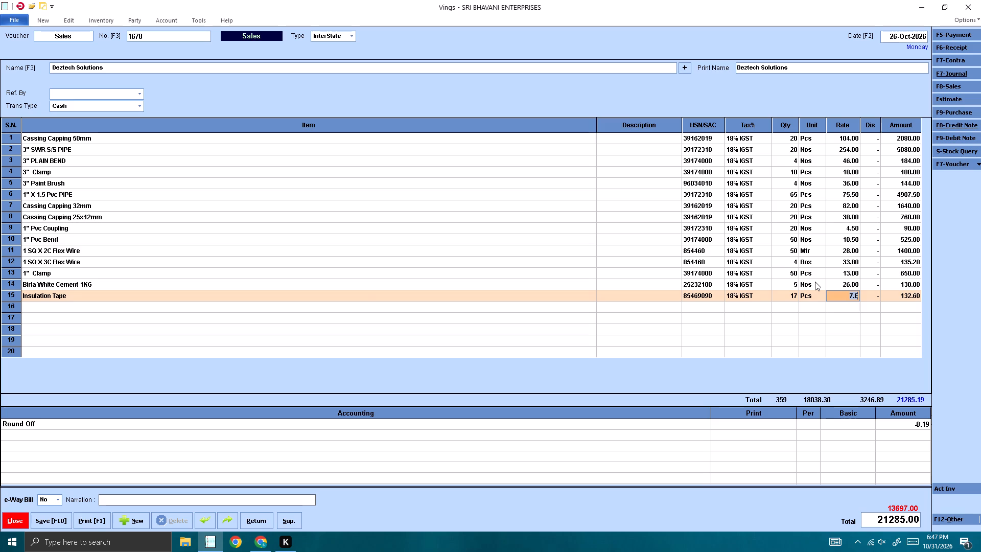
Set the rate of the Birla White Cement 1KG line to 27.
{"action": "left_click", "coordinate": [838, 288]}
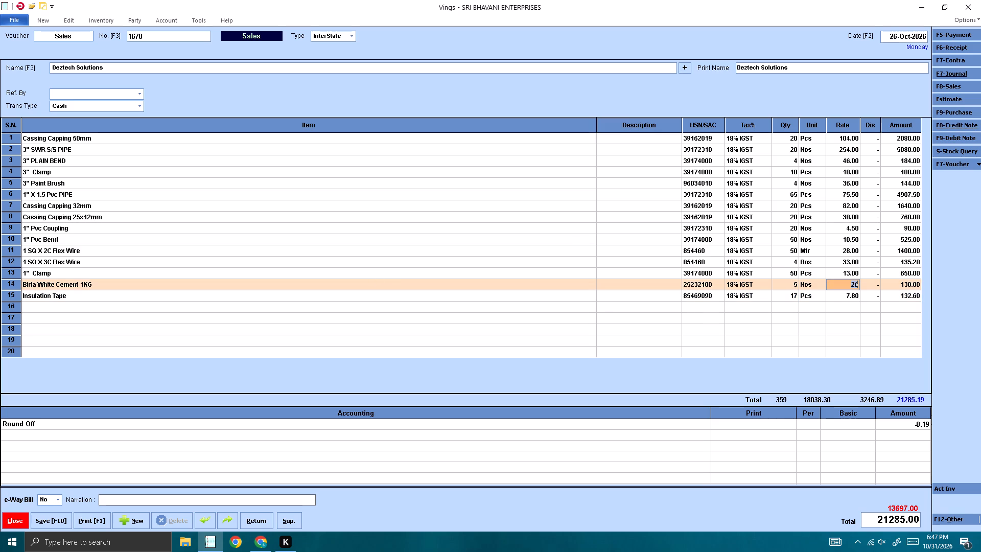
{"action": "type", "text": "27"}
{"action": "key", "text": "Return"}
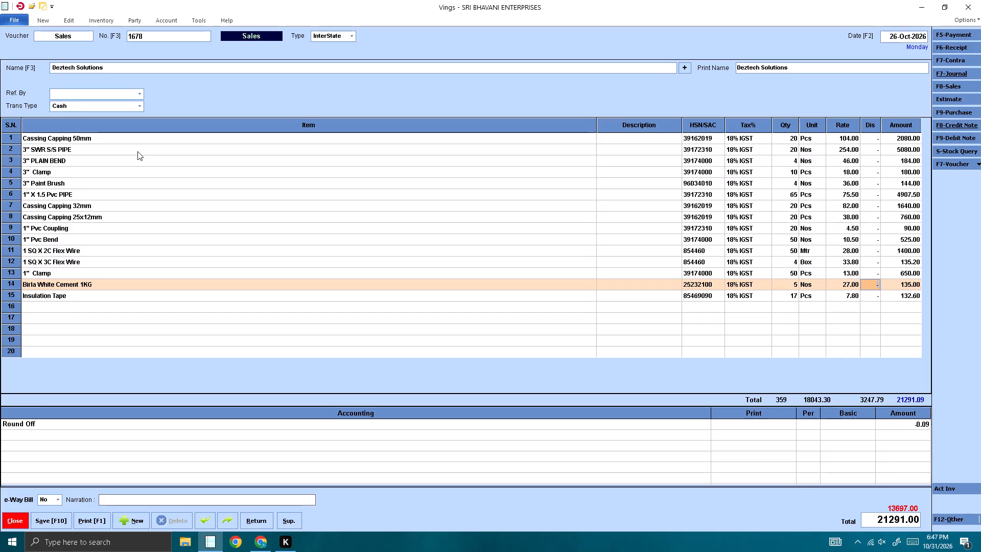
Start printing the invoice and go through the buyer's bill-to details with Deztech Solutions as the print name.
{"action": "key", "text": "F1"}
{"action": "key", "text": "Return"}
{"action": "key", "text": "Return"}
{"action": "key", "text": "Return"}
{"action": "key", "text": "0"}
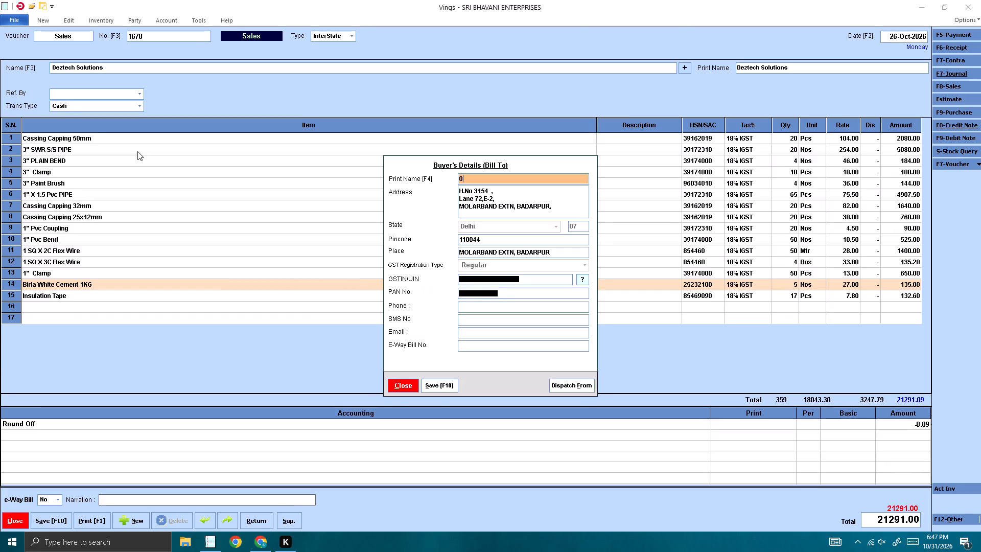
{"action": "key", "text": "BackSpace"}
{"action": "key", "text": "Return"}
{"action": "key", "text": "Return"}
{"action": "key", "text": "Return"}
{"action": "key", "text": "Return"}
{"action": "key", "text": "Return"}
{"action": "key", "text": "Return"}
{"action": "key", "text": "Return"}
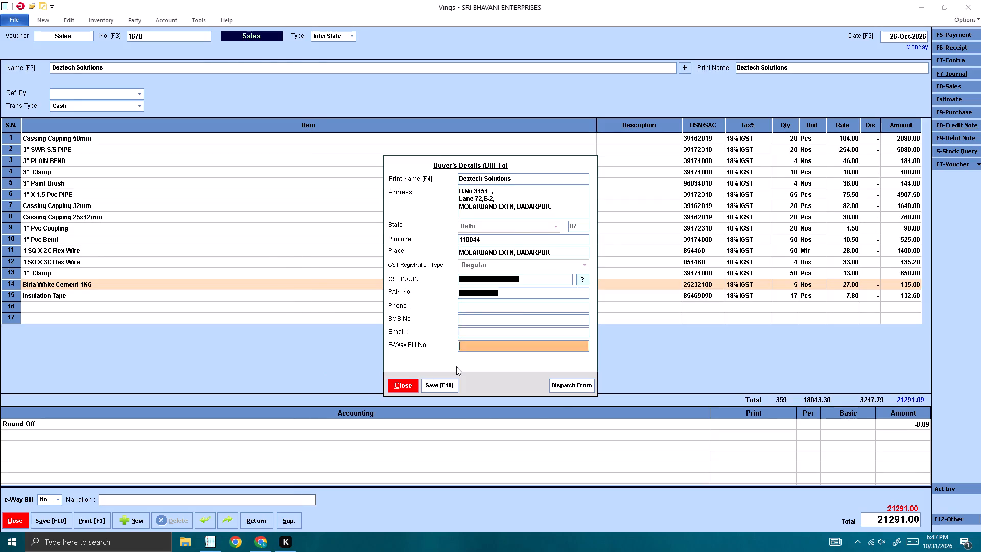
{"action": "key", "text": "Return"}
{"action": "key", "text": "Return"}
{"action": "key", "text": "Tab"}
{"action": "key", "text": "Return"}
{"action": "key", "text": "Tab"}
{"action": "key", "text": "Return"}
{"action": "key", "text": "Tab"}
{"action": "key", "text": "Return"}
{"action": "key", "text": "Tab"}
{"action": "key", "text": "Return"}
{"action": "key", "text": "Tab"}
{"action": "key", "text": "Return"}
{"action": "key", "text": "Tab"}
{"action": "key", "text": "Return"}
{"action": "key", "text": "Tab"}
{"action": "key", "text": "Return"}
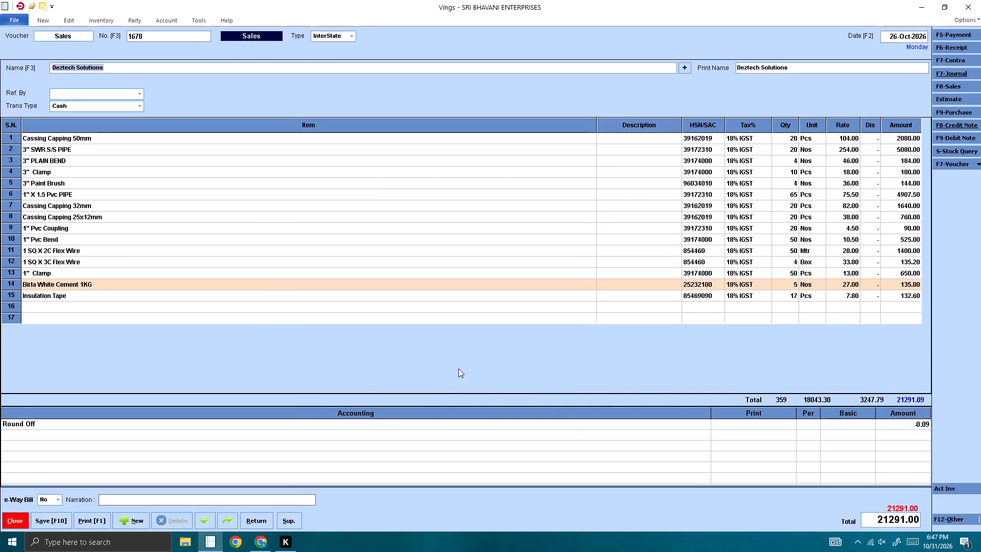
Save sales invoice 1678, keeping its voucher date of 26-Oct-2026.
{"action": "left_click", "coordinate": [64, 518]}
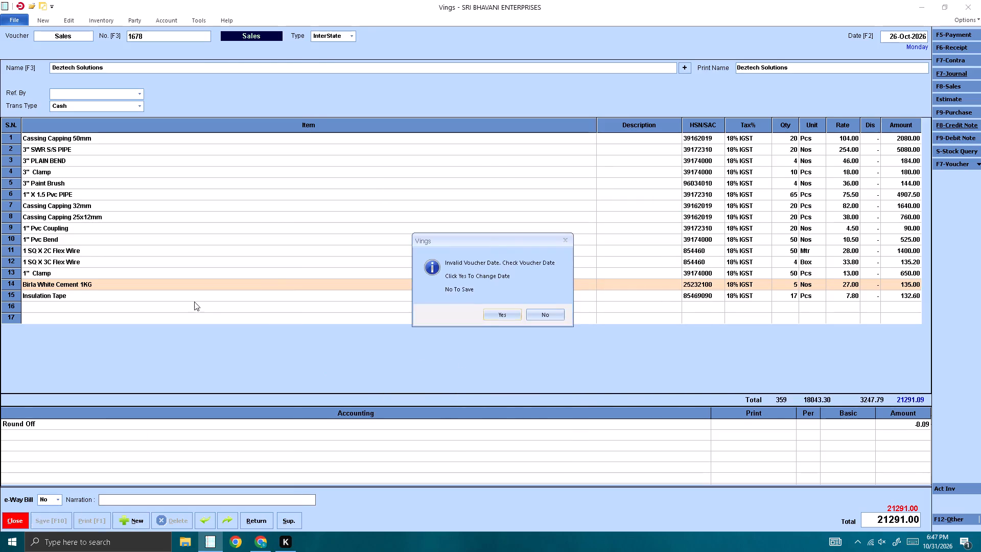
{"action": "left_click", "coordinate": [546, 314]}
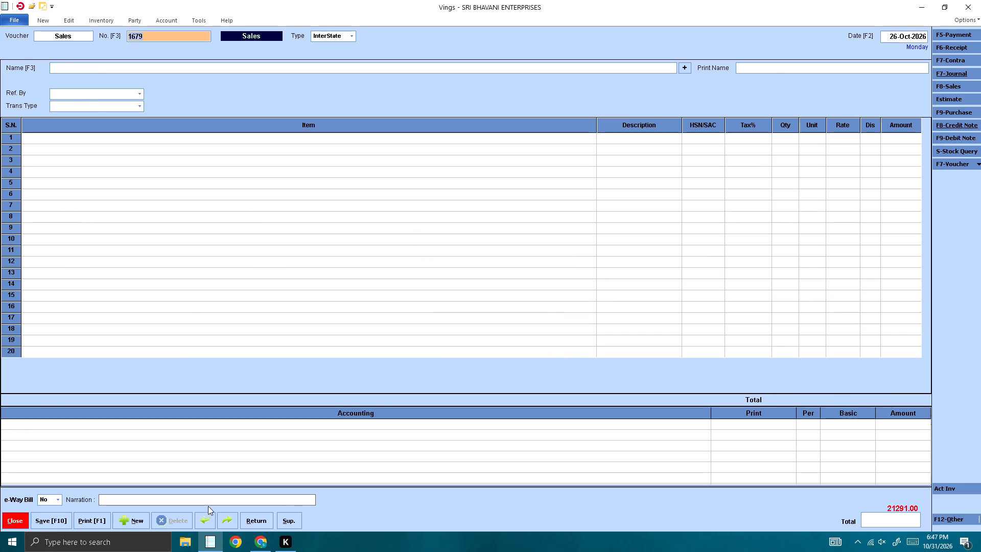
Reopen sales invoice 1678 and export it from the print options as a PDF named dz1 on the Desktop.
{"action": "left_click", "coordinate": [209, 514]}
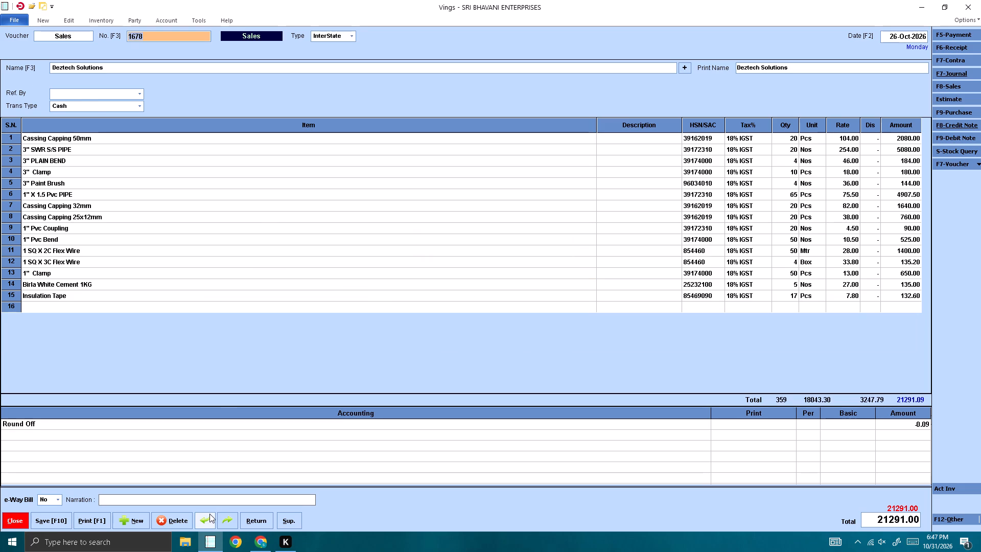
{"action": "key", "text": "F1"}
{"action": "key", "text": "Return"}
{"action": "key", "text": "Return"}
{"action": "key", "text": "0"}
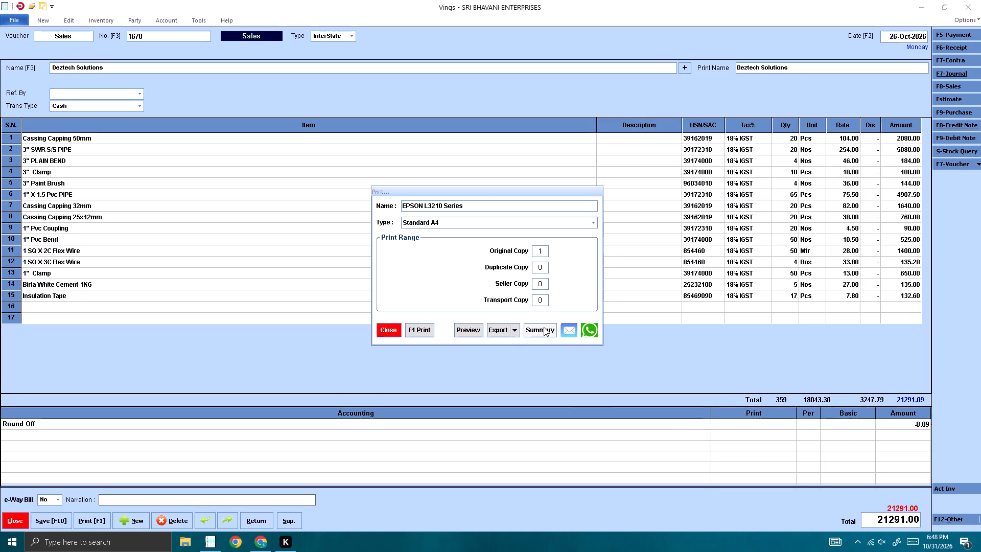
{"action": "left_click", "coordinate": [514, 335]}
{"action": "left_click", "coordinate": [533, 338]}
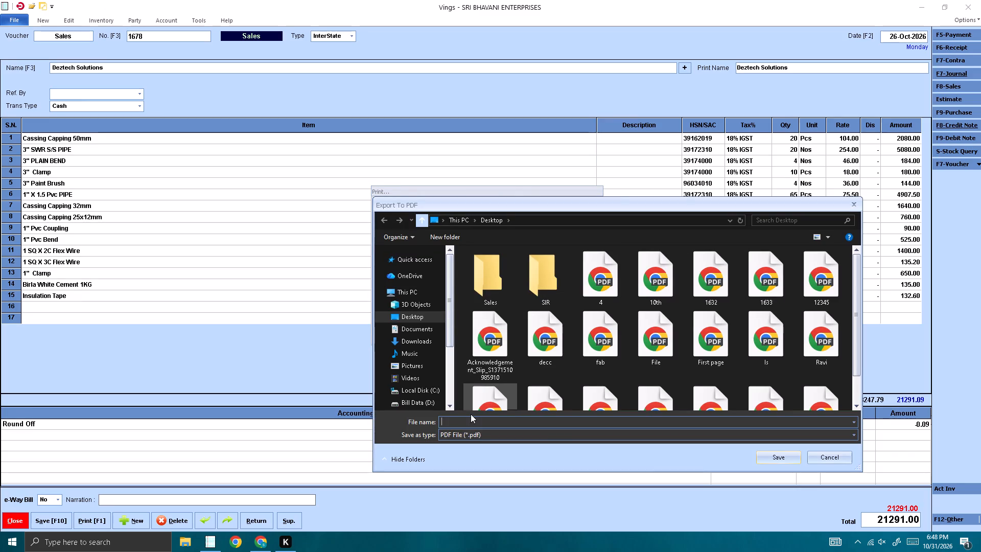
{"action": "type", "text": "dz1"}
{"action": "key", "text": "Return"}
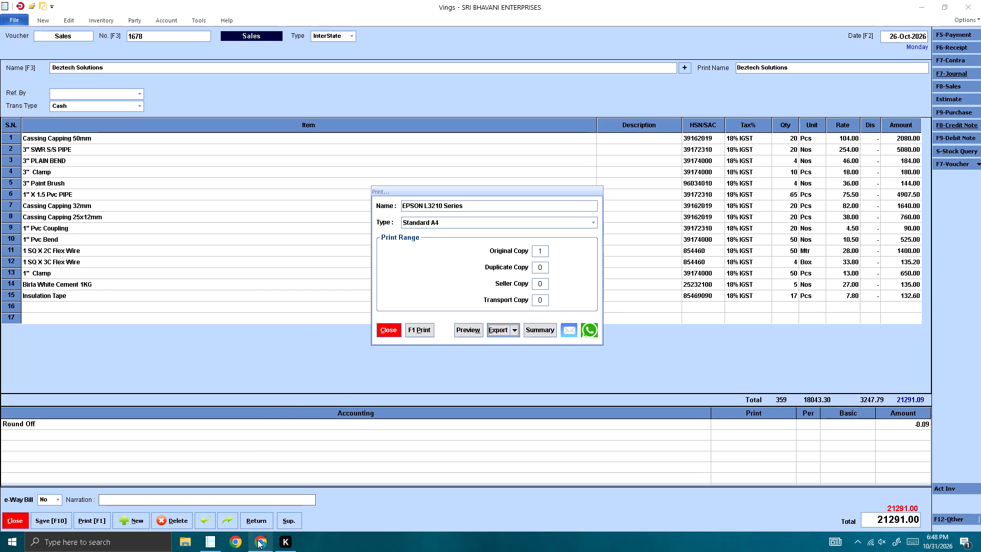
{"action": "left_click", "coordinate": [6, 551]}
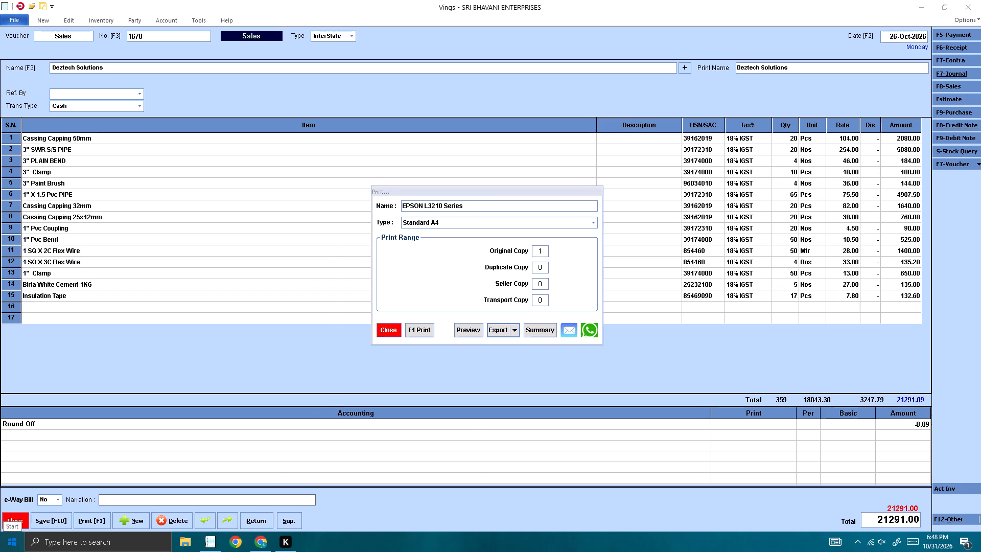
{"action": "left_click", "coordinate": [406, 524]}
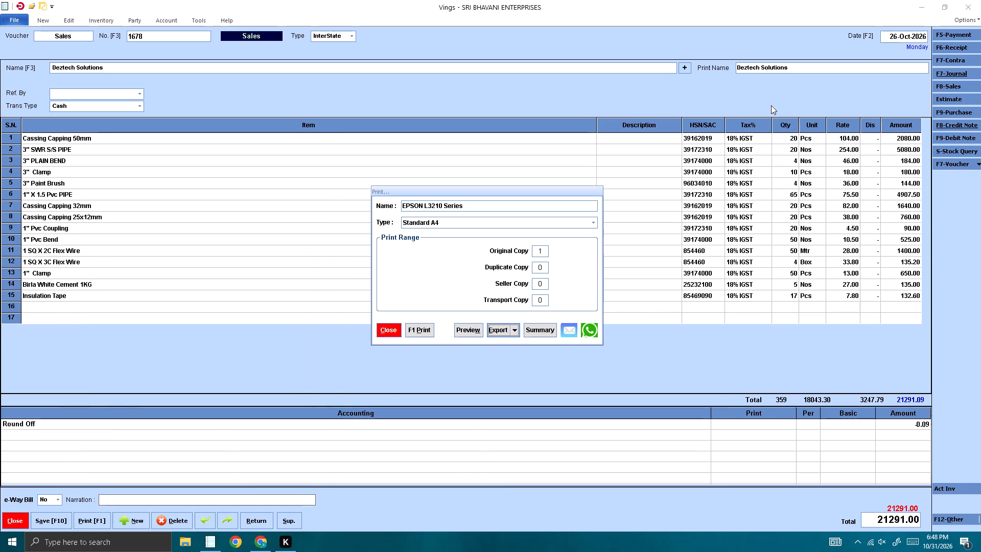
{"action": "left_click", "coordinate": [391, 336]}
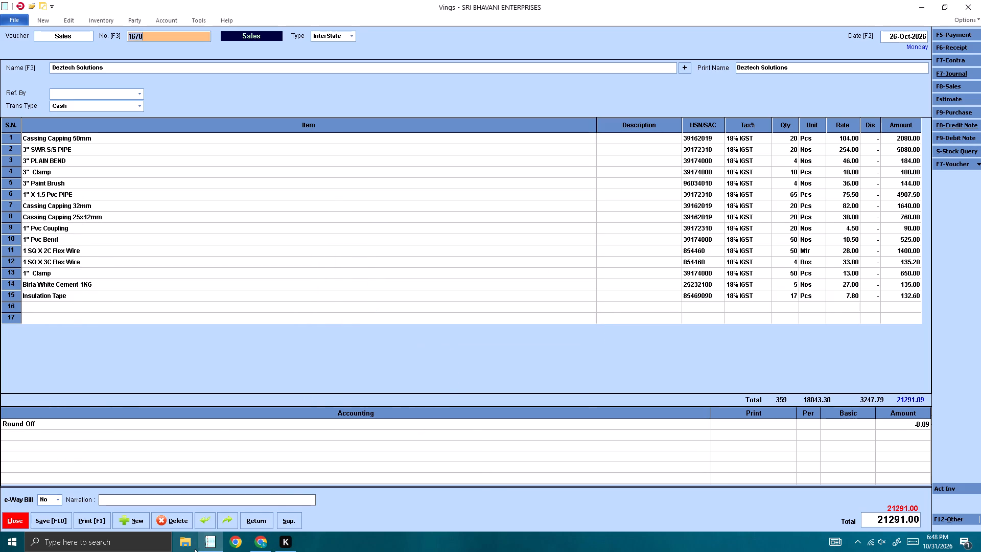
Switch to Google Chrome and pause the Lutt Le Gaya video playing on YouTube.
{"action": "left_click", "coordinate": [257, 545]}
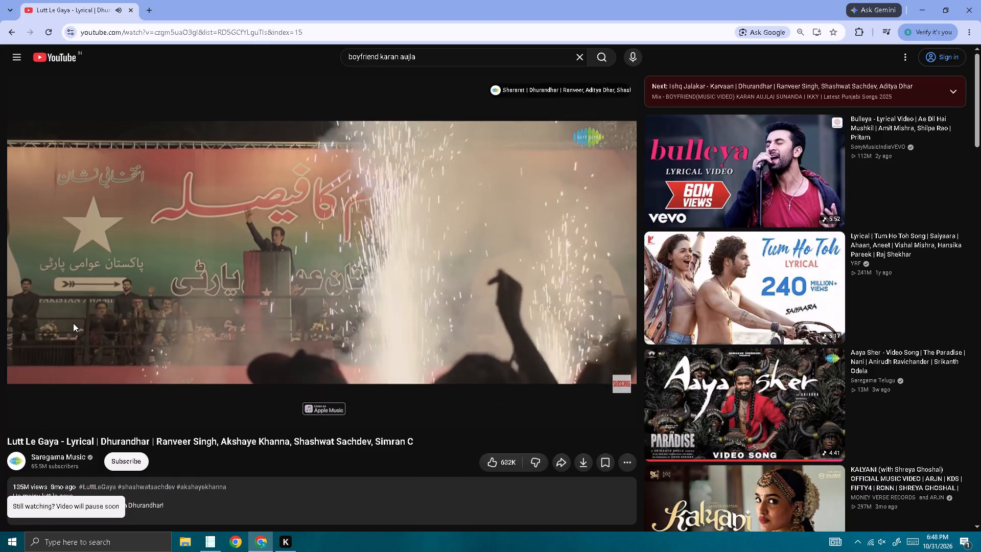
{"action": "left_click", "coordinate": [395, 236]}
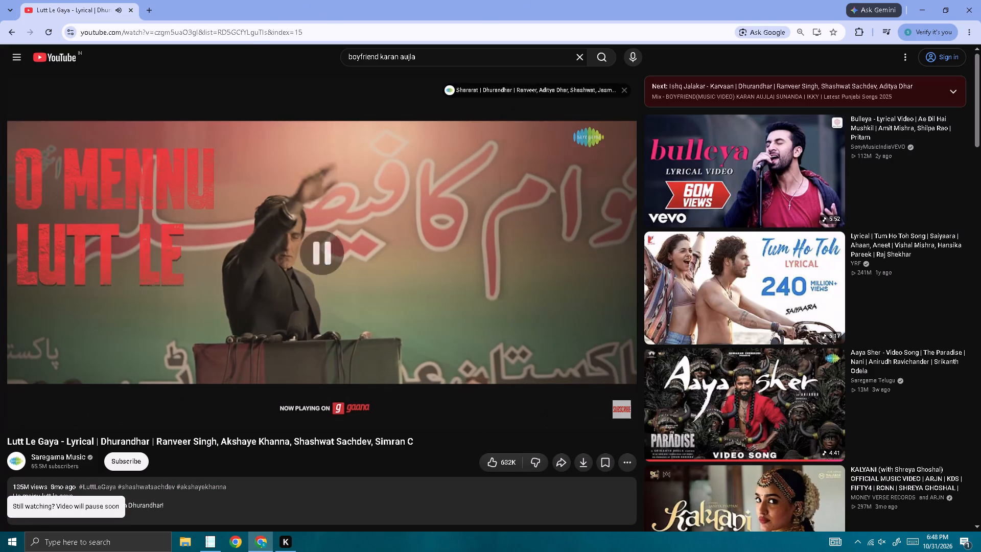
Open Chrome's list of user profiles.
{"action": "left_click", "coordinate": [907, 35]}
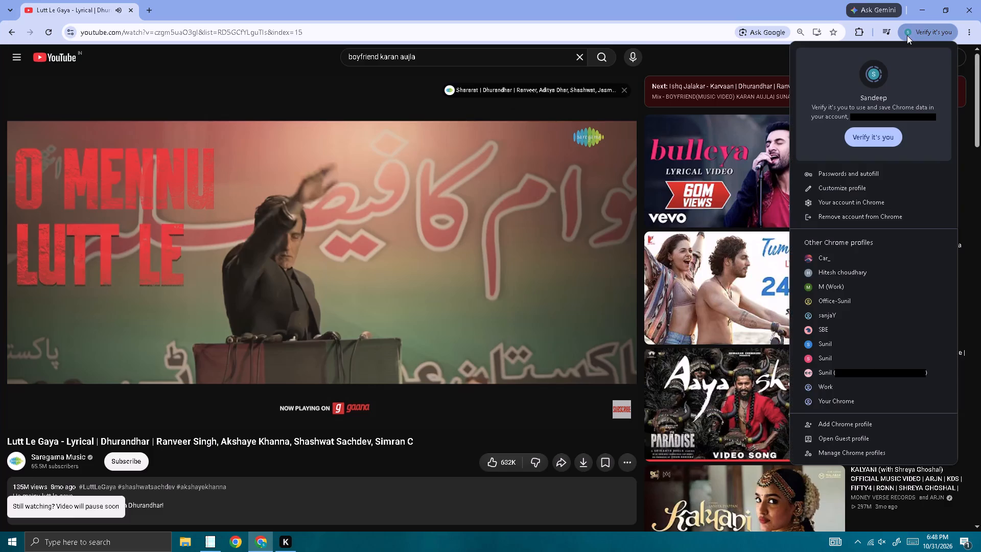
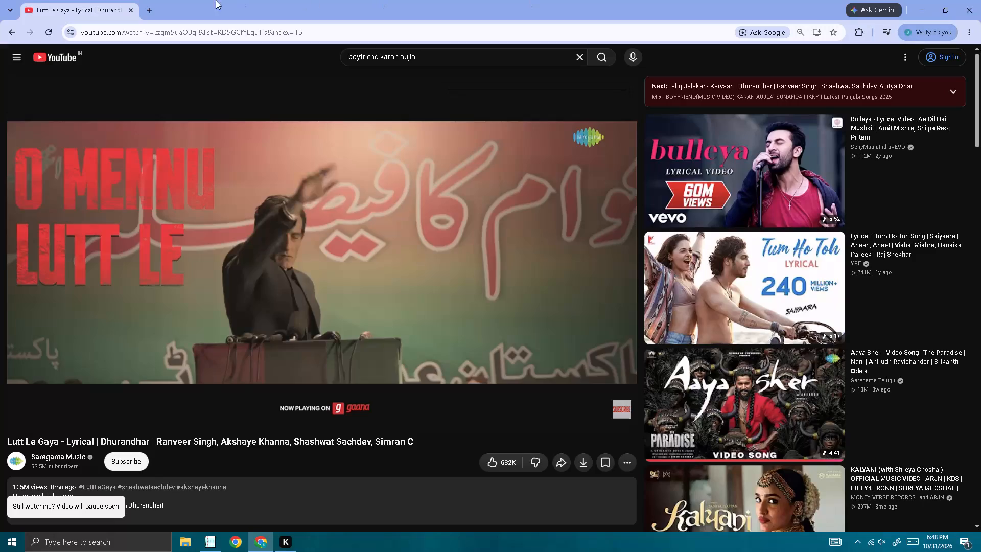
Open a new browser tab and bring up its address bar for entering a site or search.
{"action": "left_click", "coordinate": [152, 14]}
{"action": "left_click", "coordinate": [149, 29]}
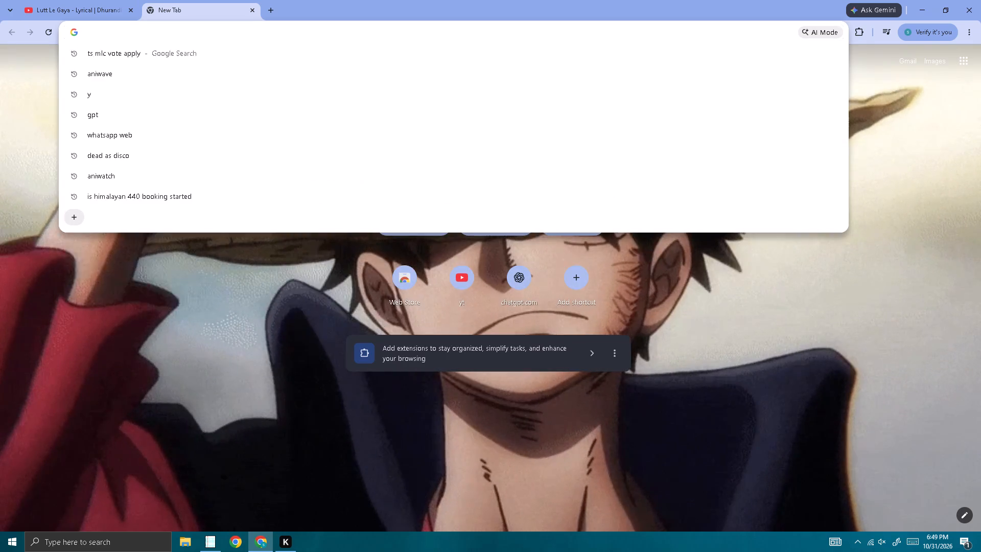
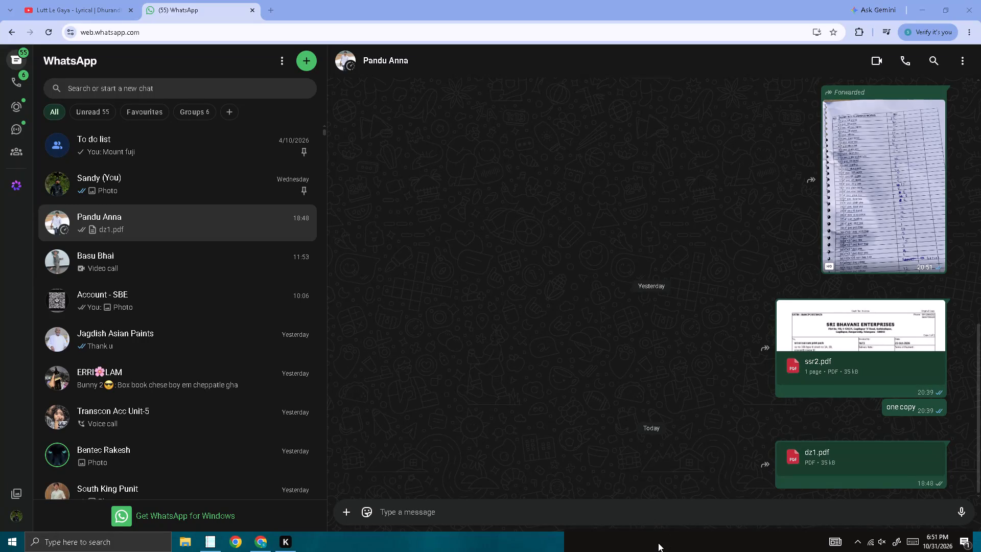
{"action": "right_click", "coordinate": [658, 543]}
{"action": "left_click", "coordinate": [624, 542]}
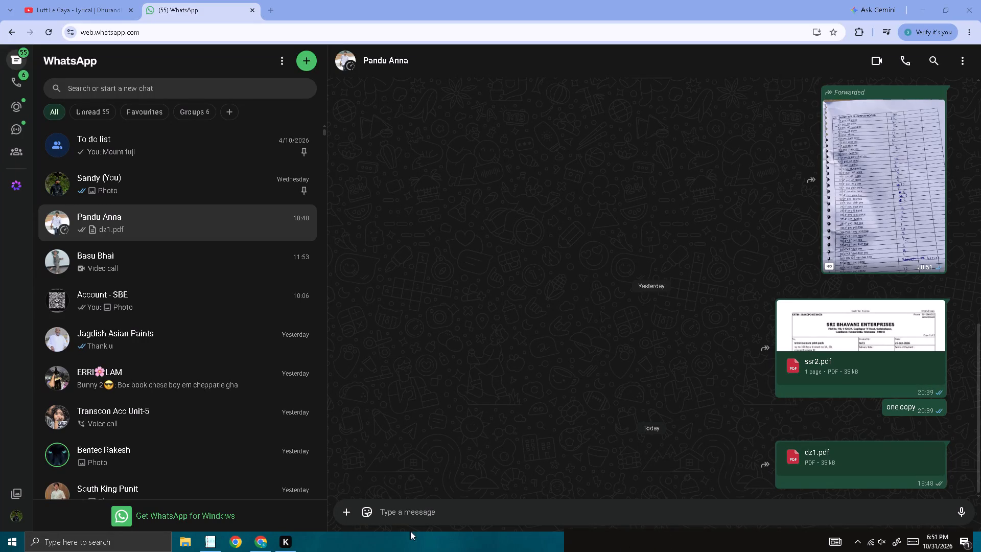